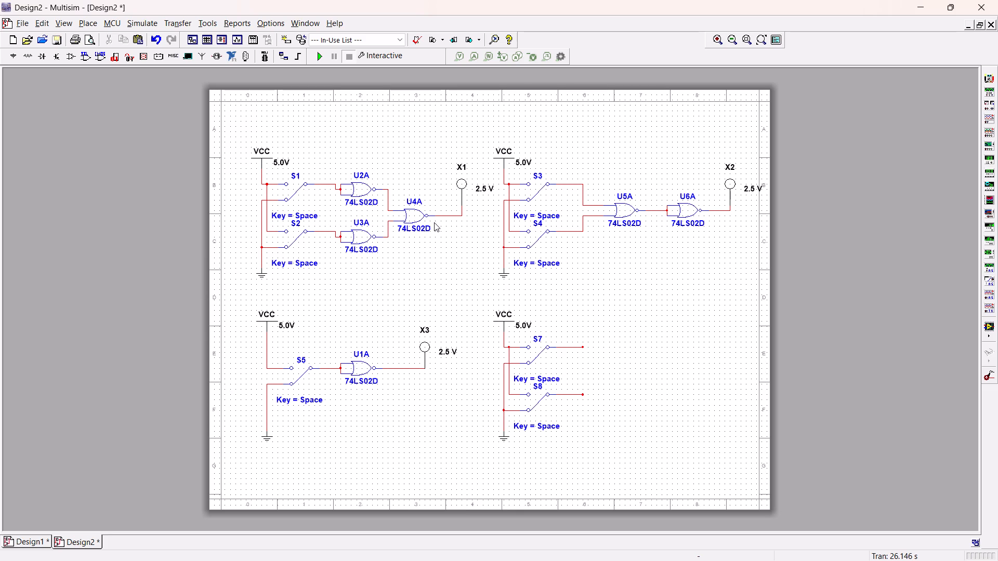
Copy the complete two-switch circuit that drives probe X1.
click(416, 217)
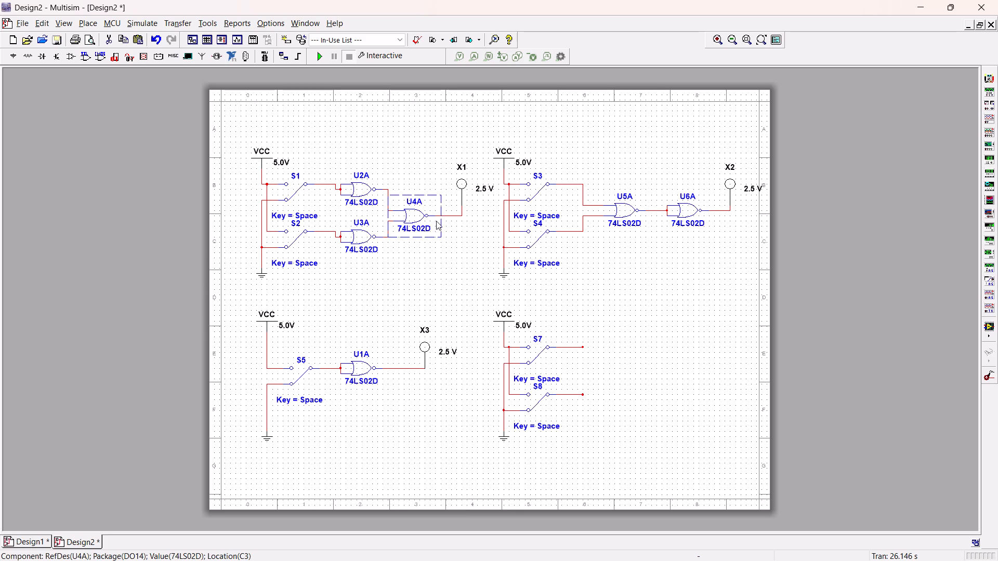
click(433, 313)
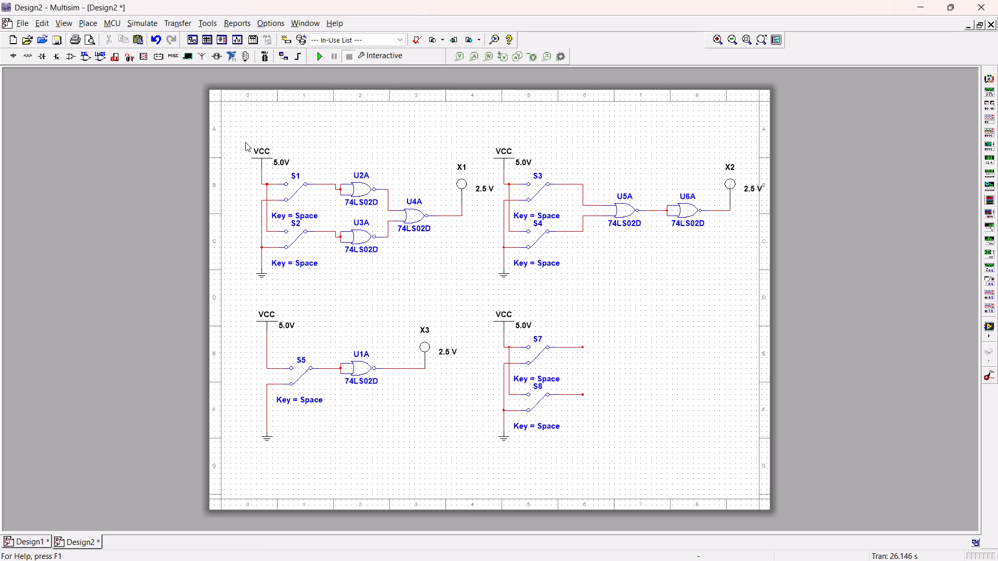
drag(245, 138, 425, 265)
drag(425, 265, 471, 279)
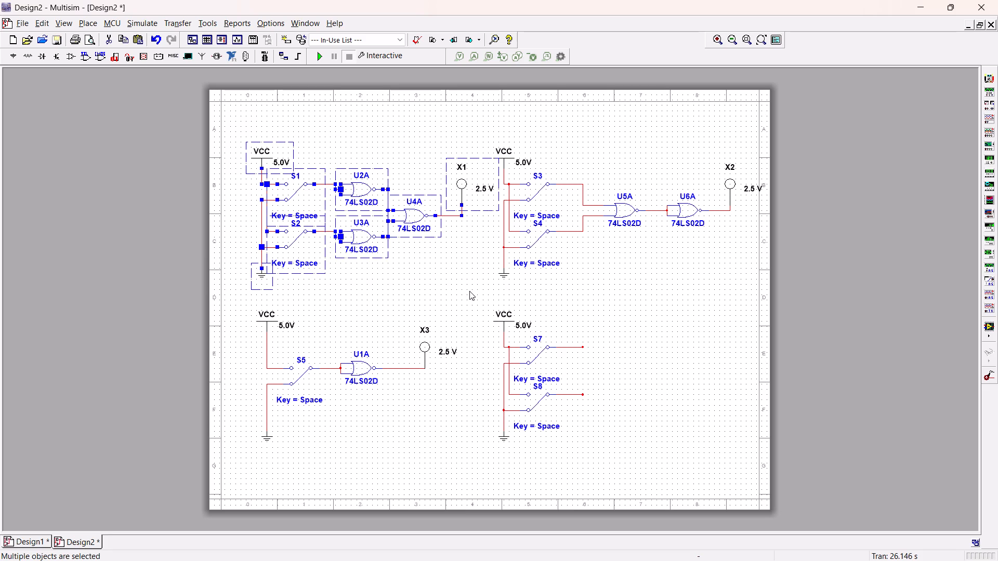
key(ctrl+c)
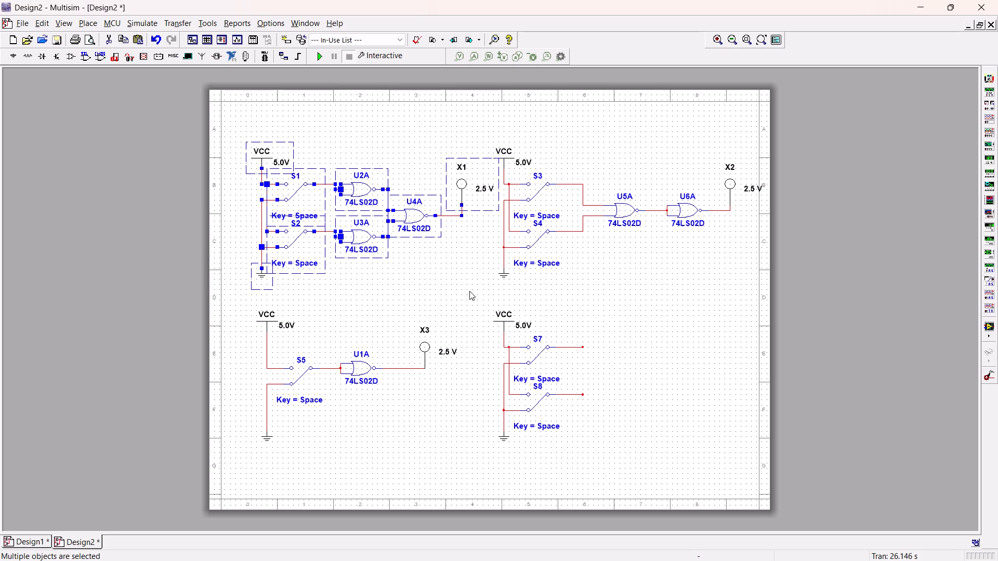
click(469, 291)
Cut the unfinished circuit with switches S7 and S8 from the sheet.
drag(484, 311, 620, 439)
key(ctrl+x)
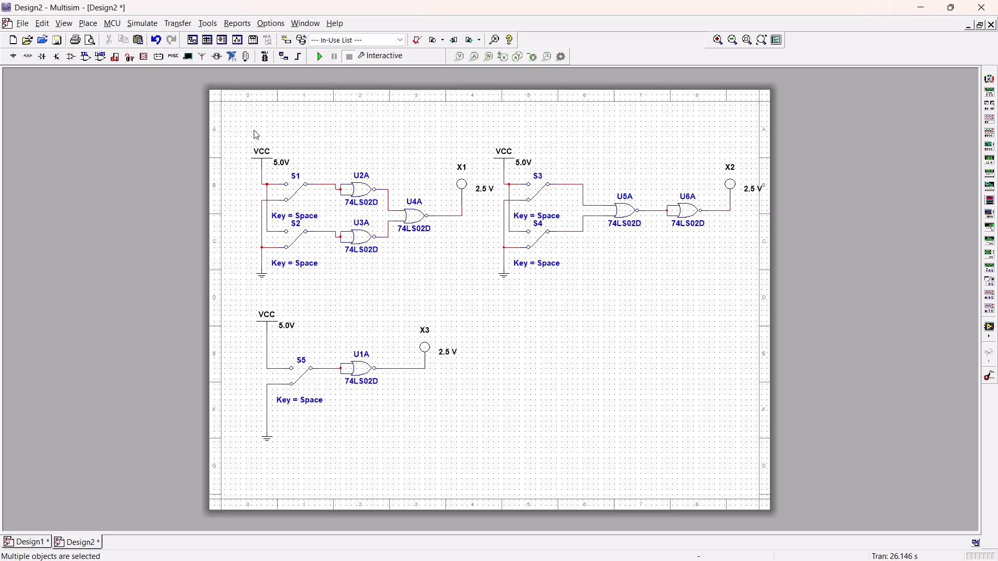
Copy the complete X1 probe circuit and paste it into the free area below the S3/S4 circuit.
drag(251, 138, 471, 274)
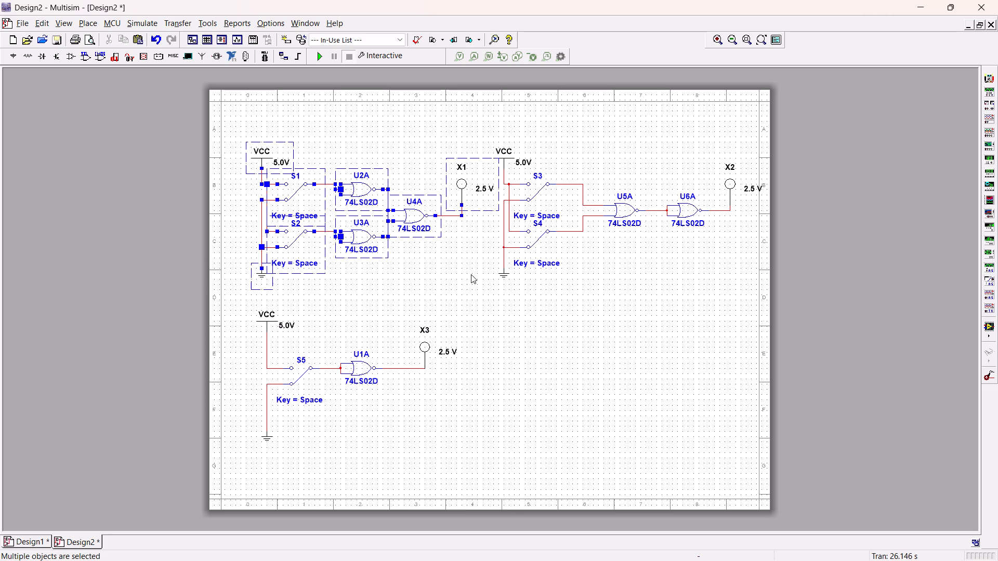
key(ctrl+c)
key(ctrl+v)
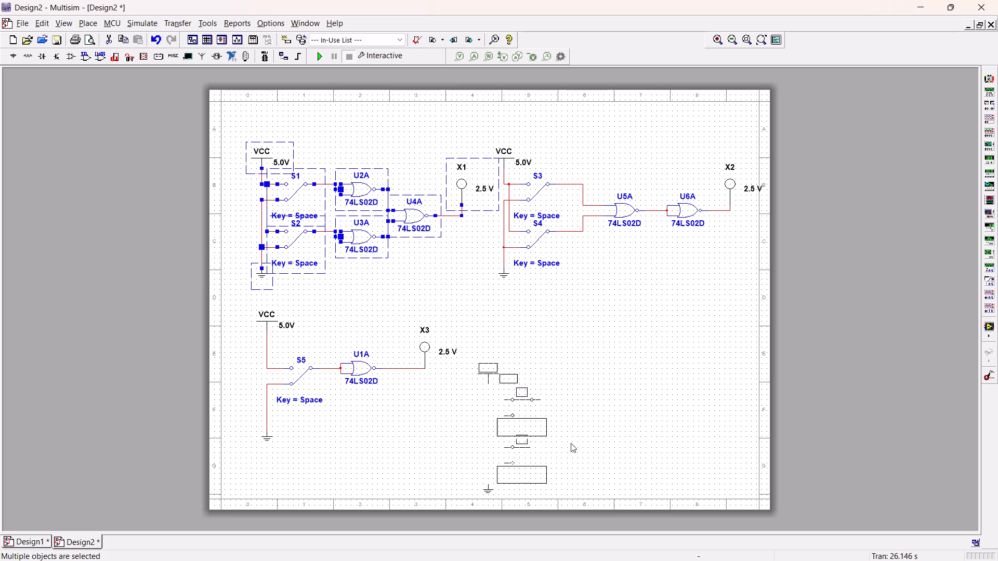
click(580, 418)
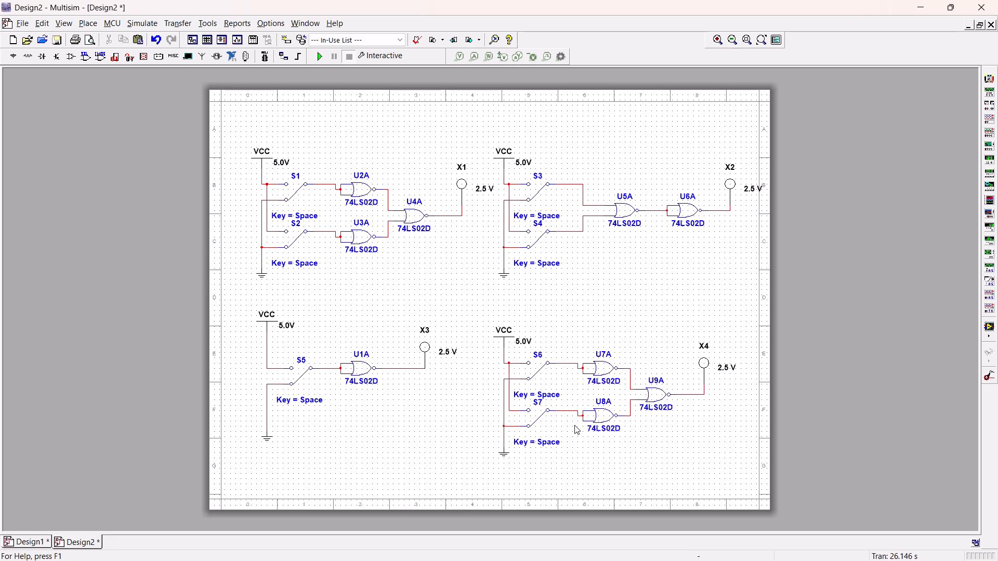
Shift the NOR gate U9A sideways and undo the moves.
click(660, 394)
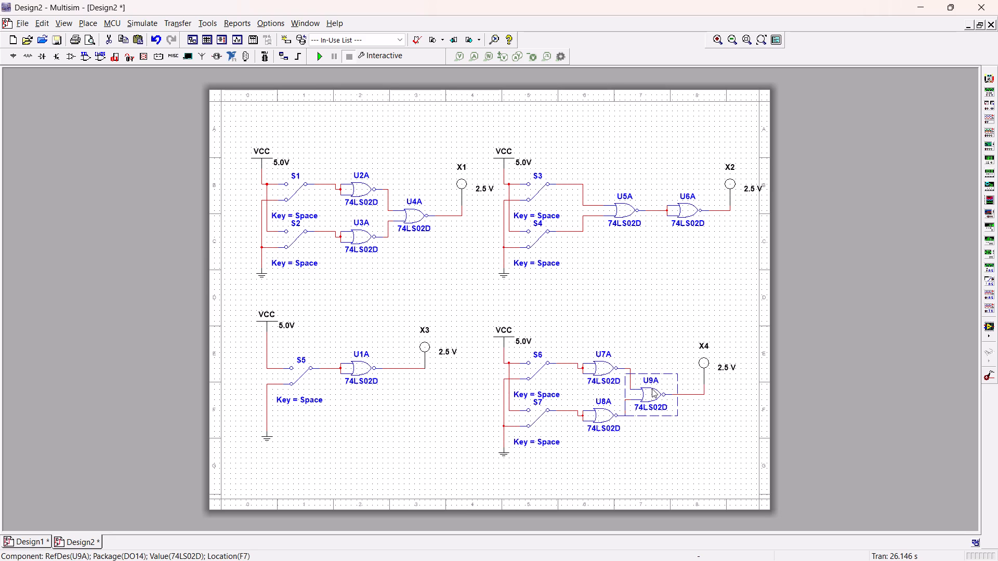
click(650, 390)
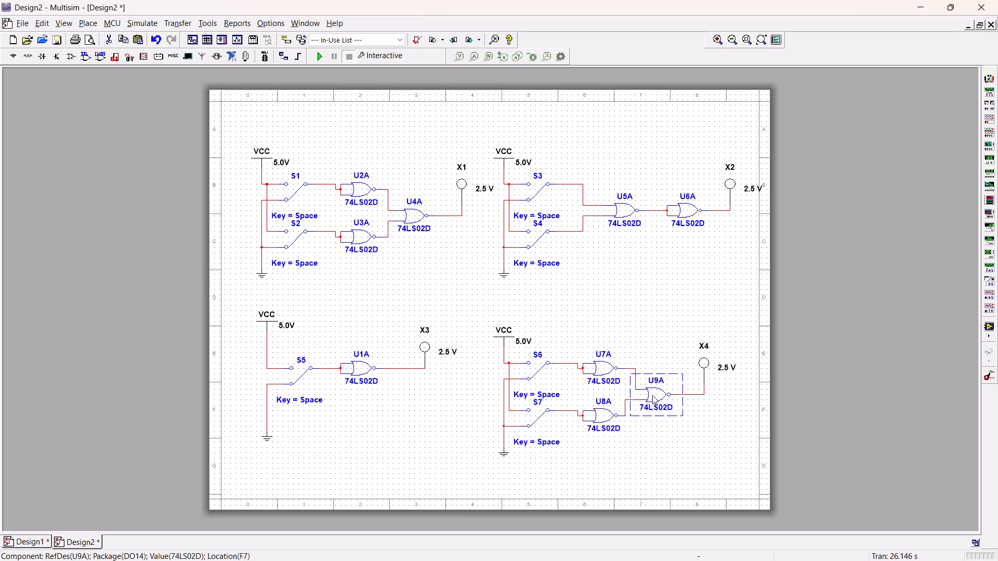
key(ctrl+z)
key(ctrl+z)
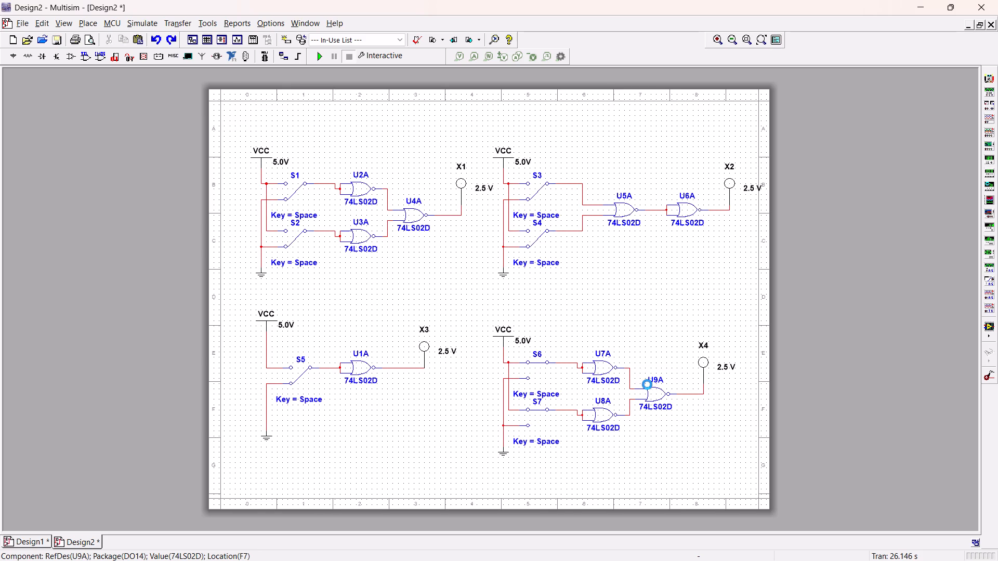
Move probe X4 farther from gate U9A and place a copy of the 74LS02D gate U6A between them.
drag(701, 376, 712, 378)
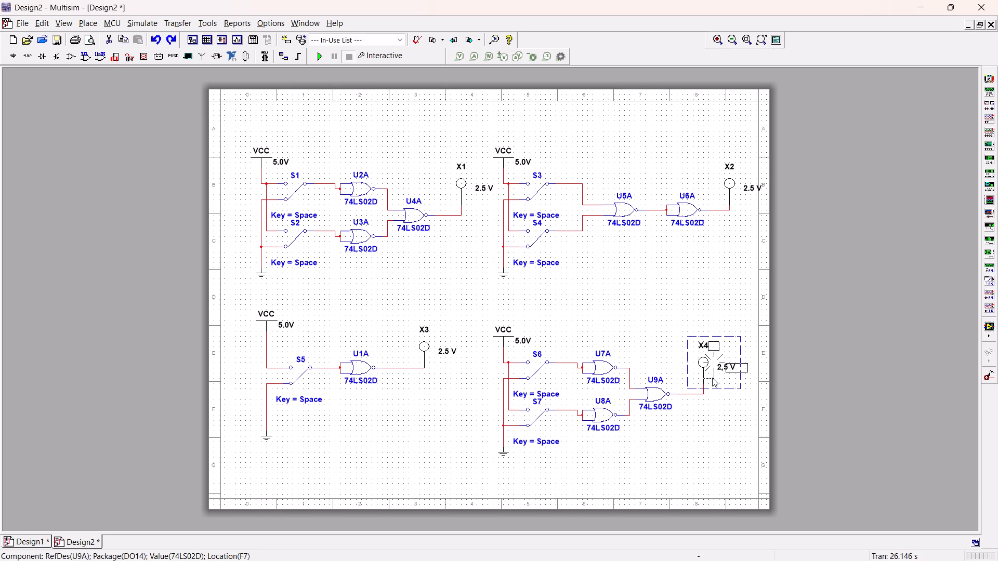
drag(712, 378, 724, 378)
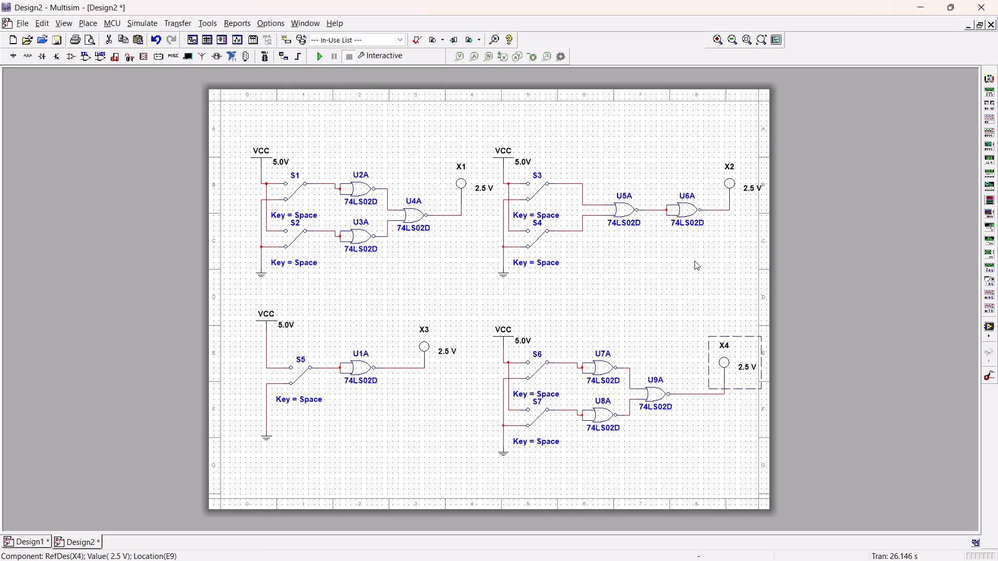
click(686, 210)
right_click(686, 210)
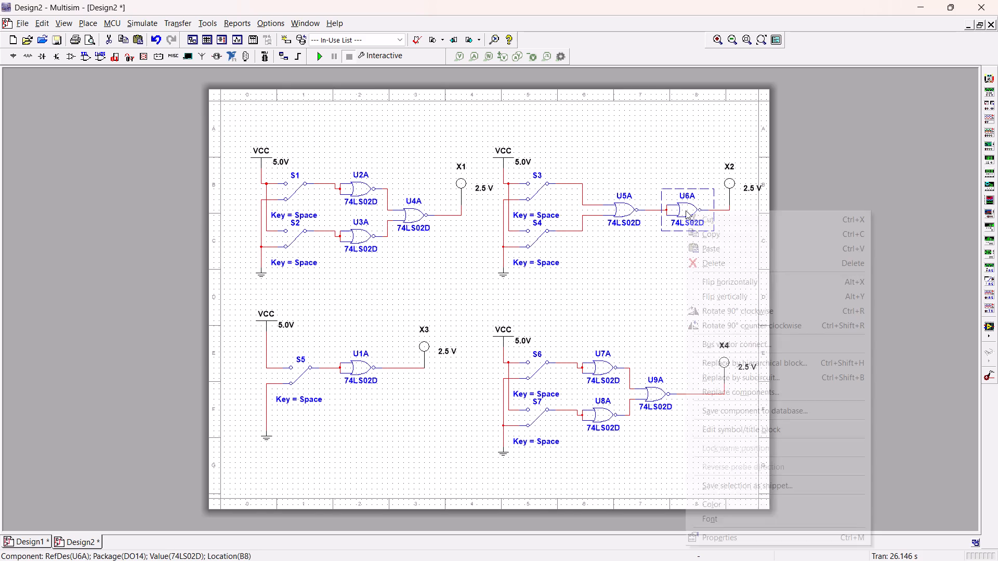
click(710, 231)
right_click(702, 373)
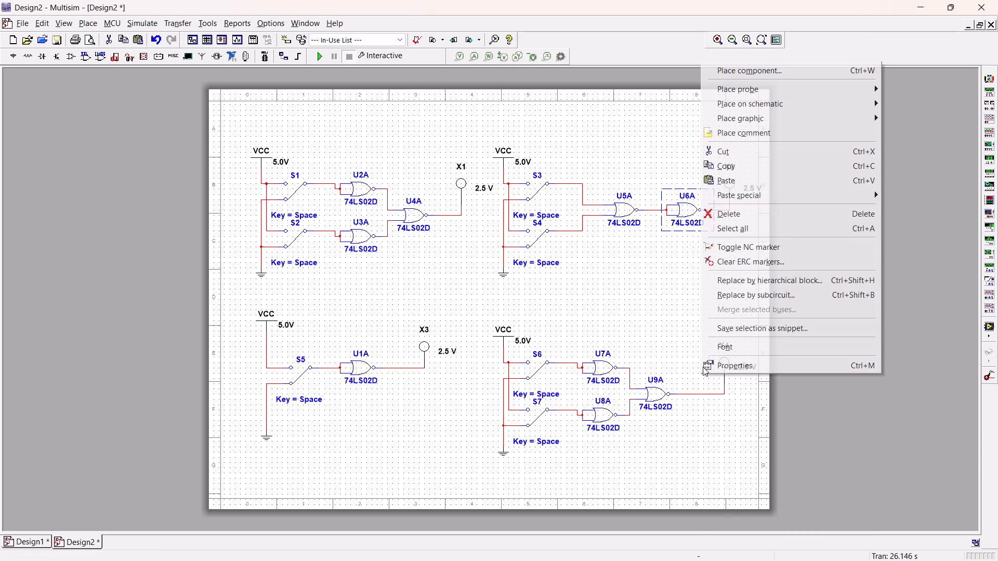
click(737, 185)
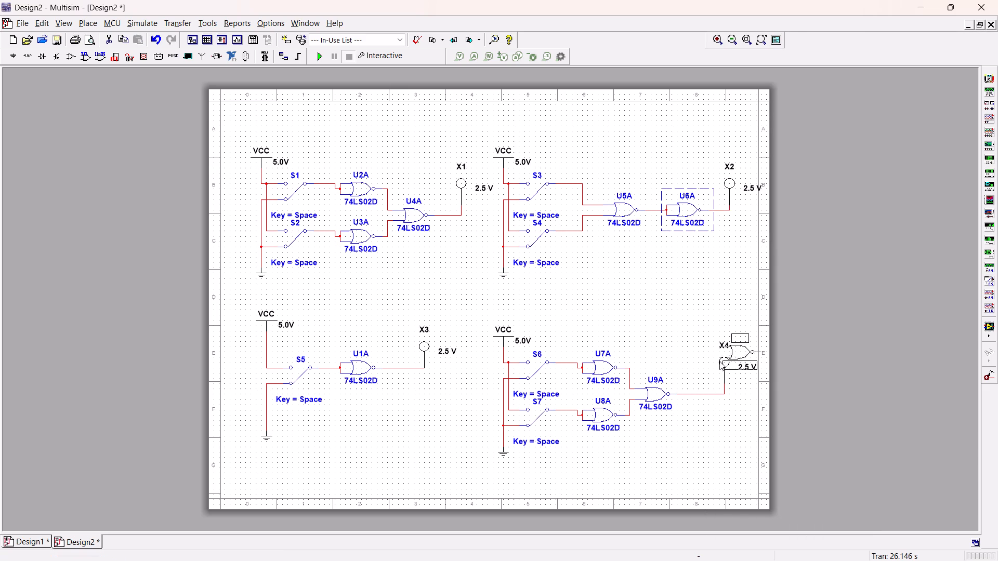
click(687, 399)
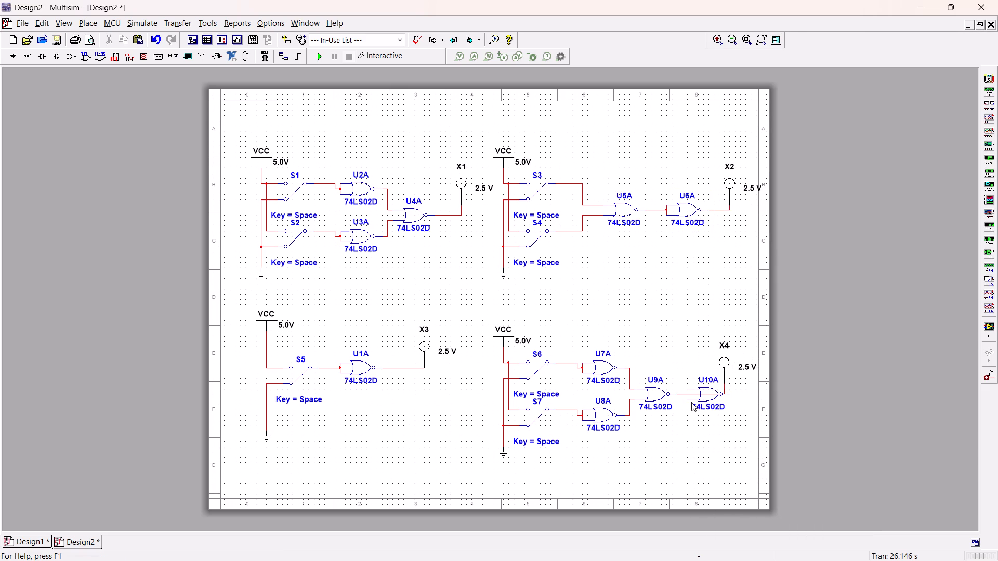
Delete the wire that runs from the output of U9A to probe X4.
right_click(725, 385)
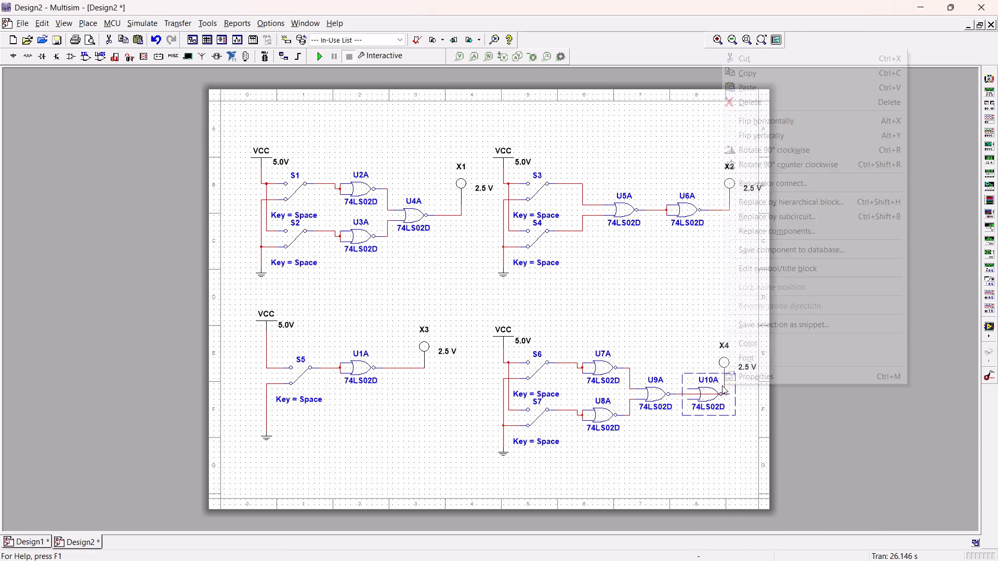
click(696, 433)
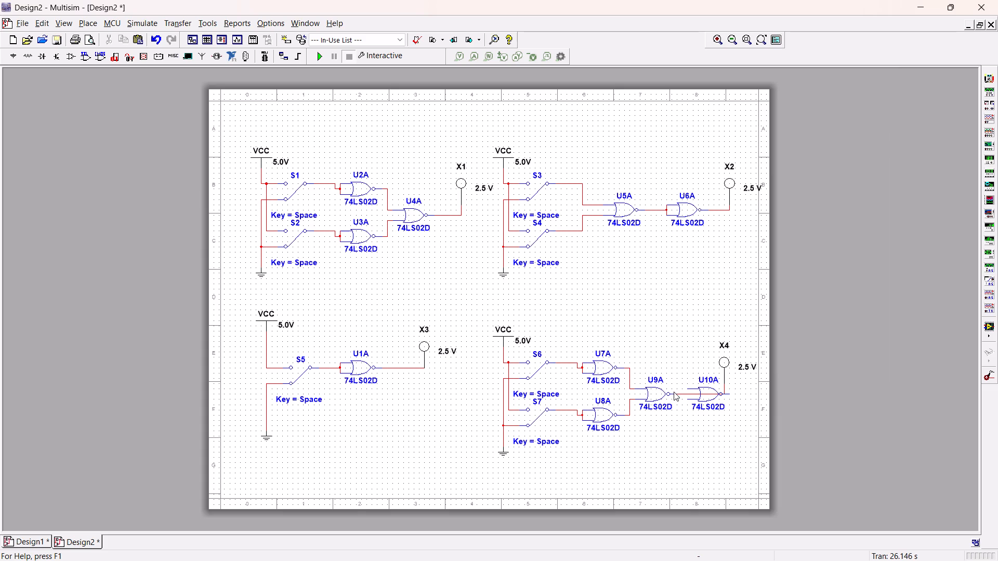
right_click(674, 391)
right_click(677, 394)
right_click(684, 394)
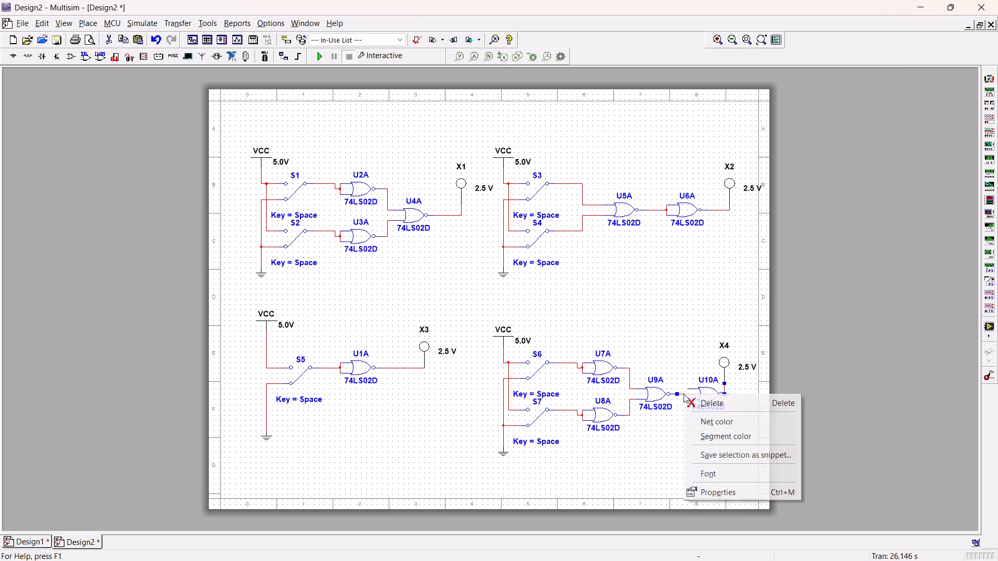
click(688, 397)
Move probe X4 clear of gate U10A and wire it to that gate's output.
drag(725, 372, 741, 370)
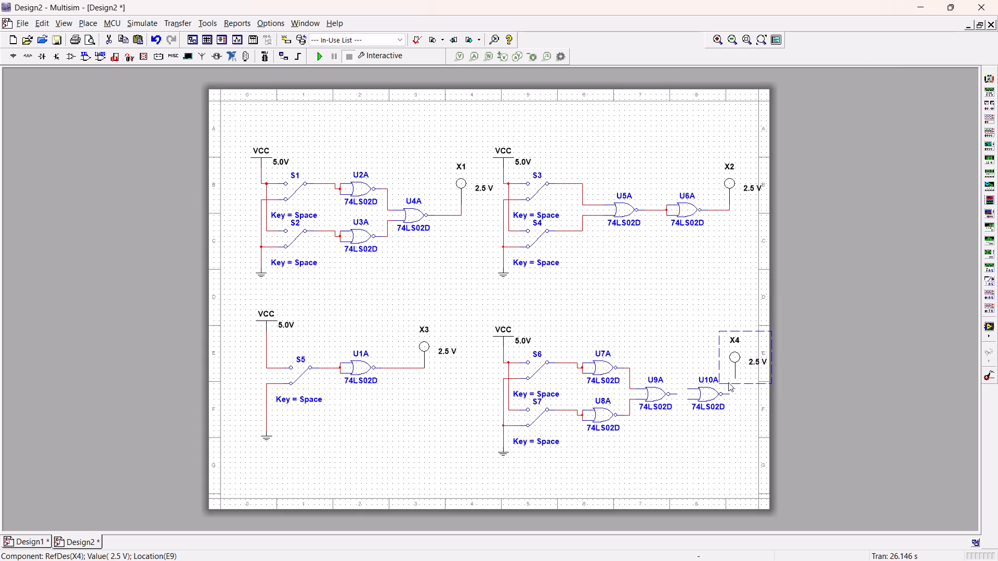
click(739, 395)
click(734, 379)
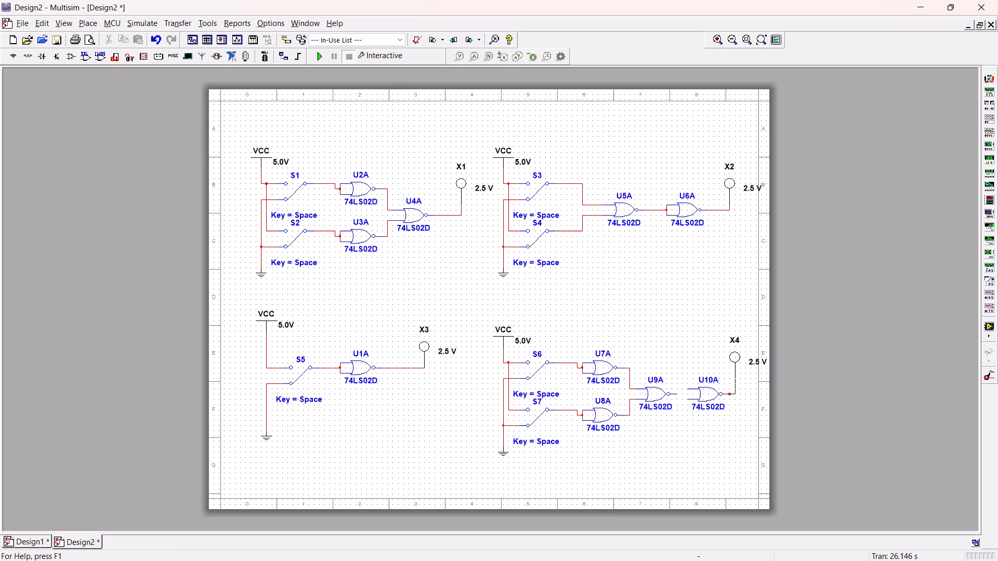
click(728, 394)
Tie both inputs of U10A together and wire them to the output of U9A.
click(689, 391)
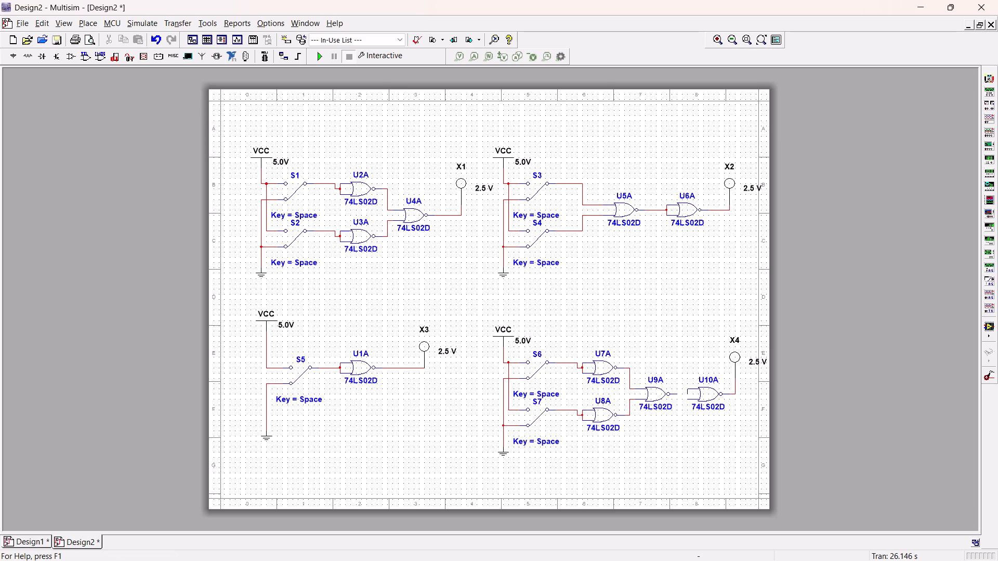
click(690, 400)
click(678, 393)
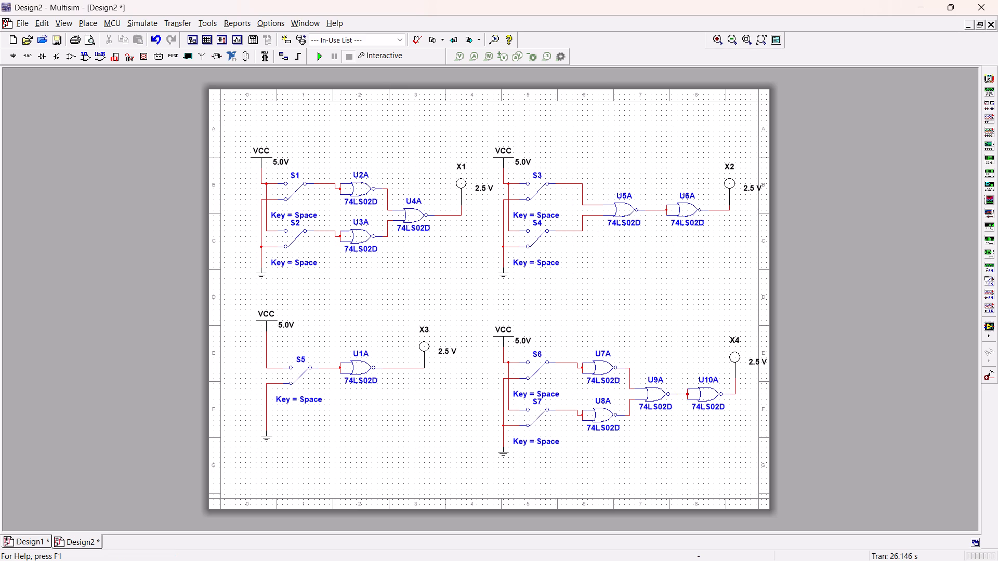
click(687, 394)
Start the interactive simulation and close the spreadsheet view.
click(317, 60)
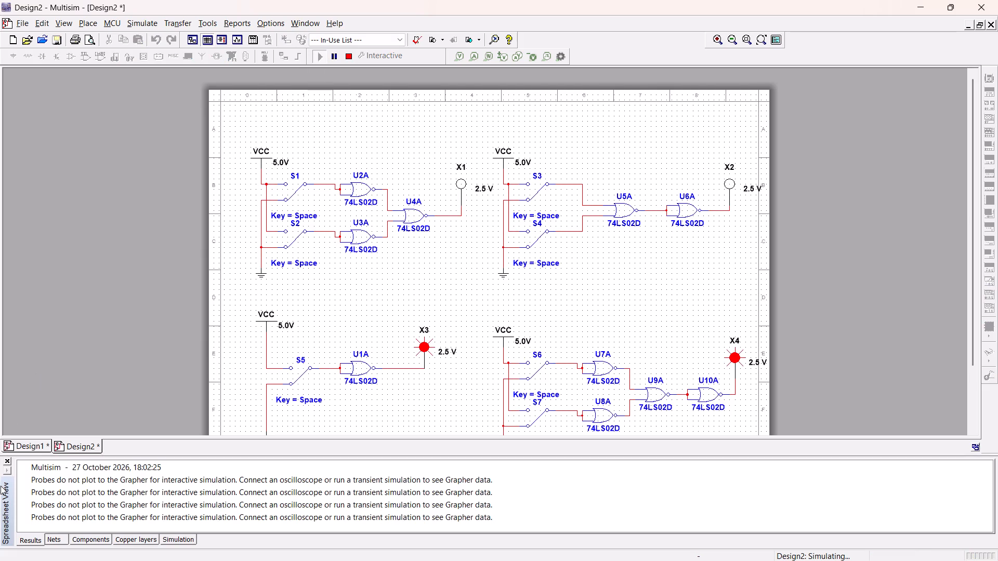
click(8, 460)
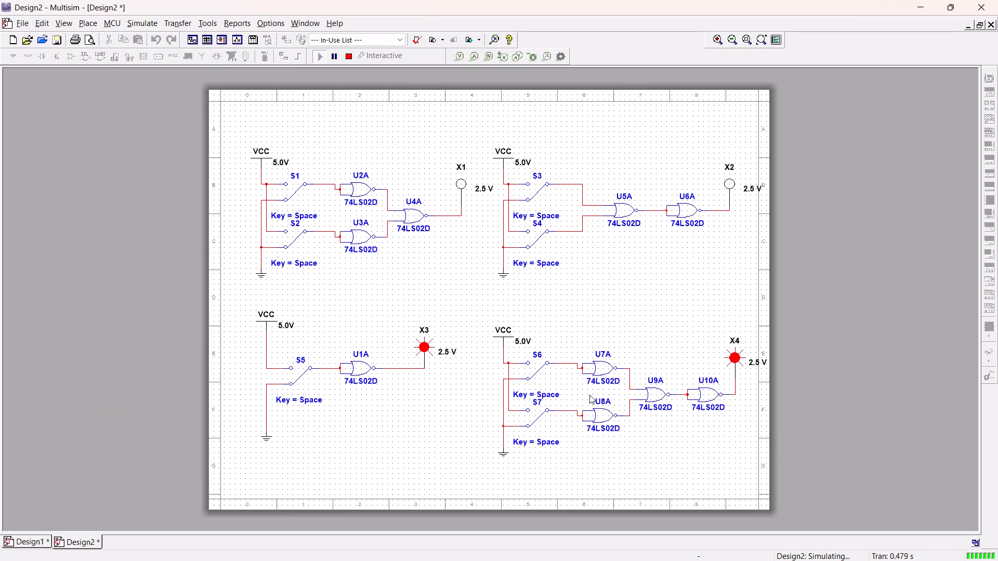
Toggle switches S6 and S7 through different input combinations to check how probe X4 responds.
click(540, 419)
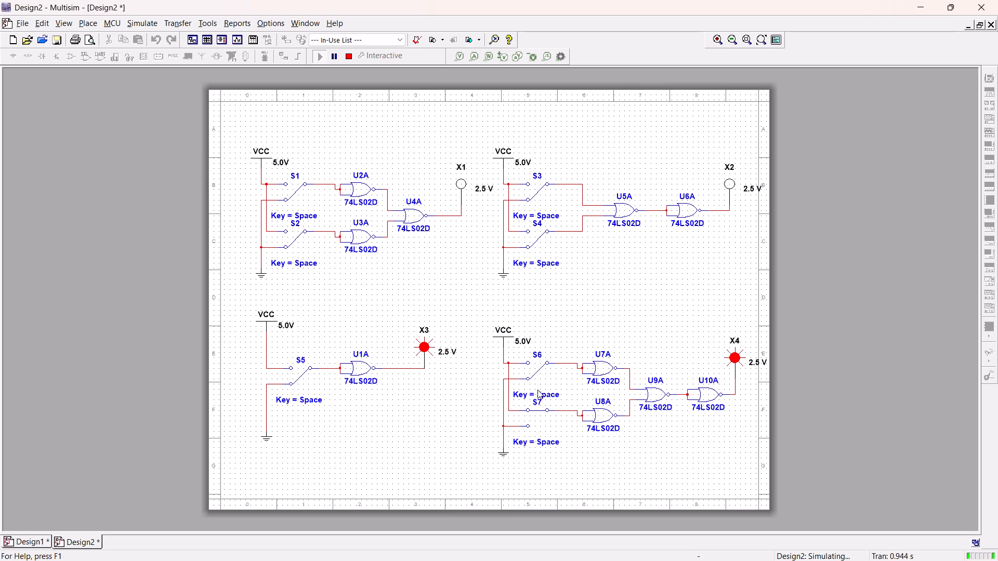
click(539, 412)
click(538, 370)
click(537, 415)
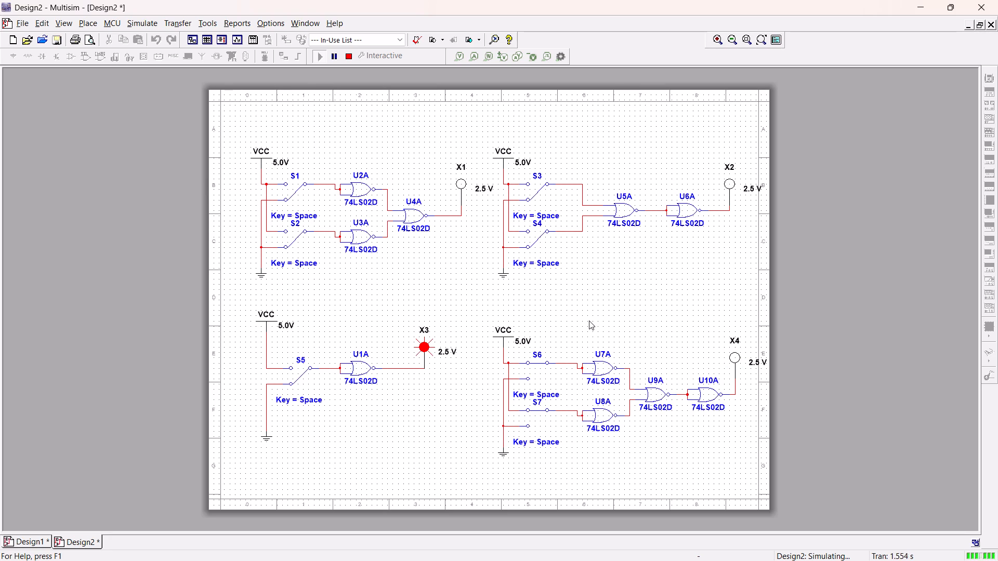
click(656, 323)
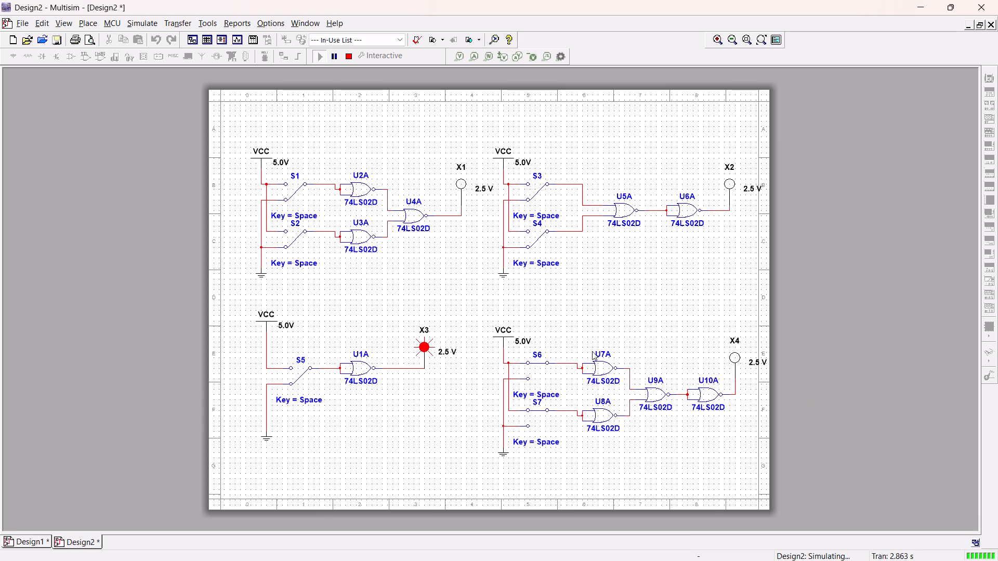
Create a new blank design and fit its whole sheet in the window.
key(ctrl+n)
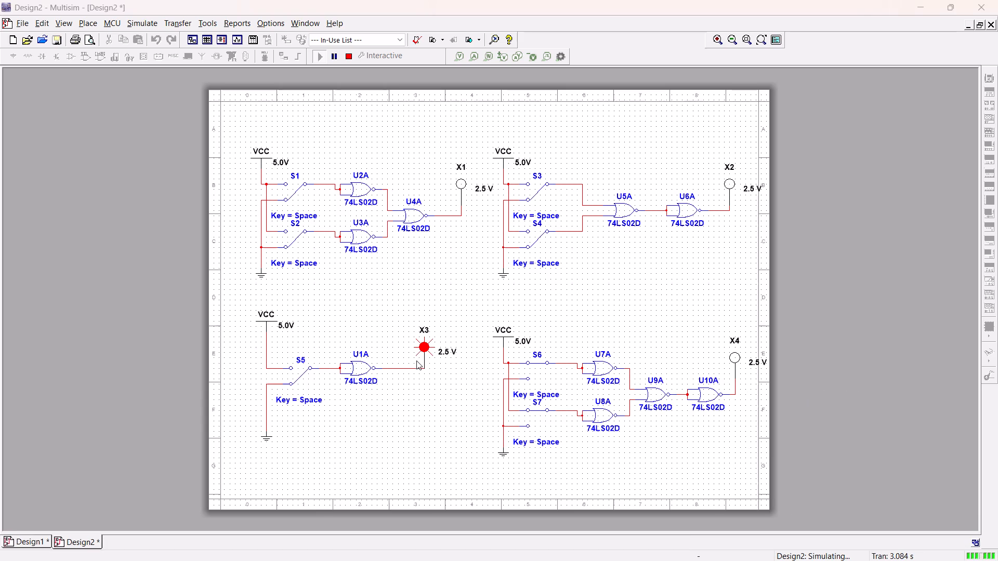
key(Return)
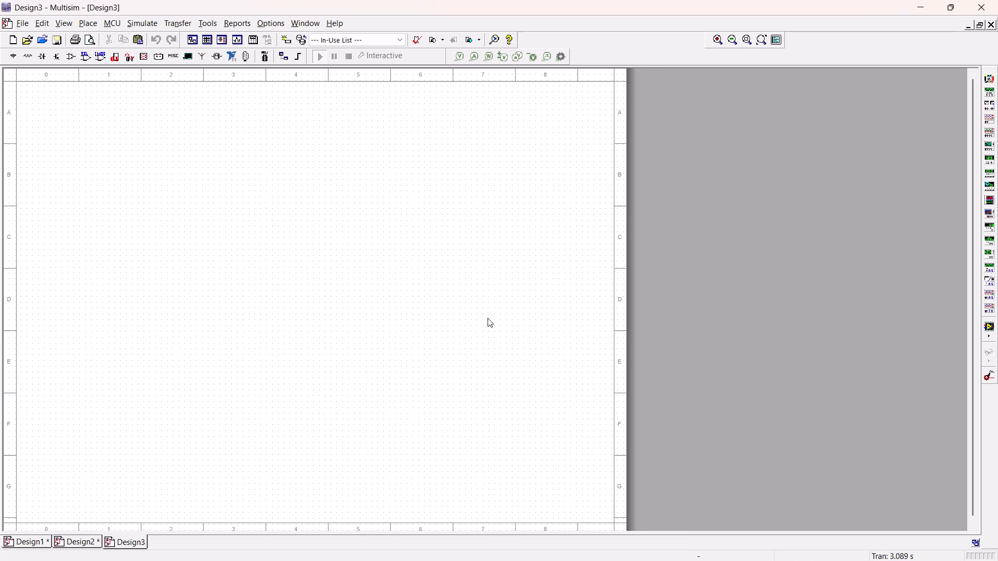
click(762, 38)
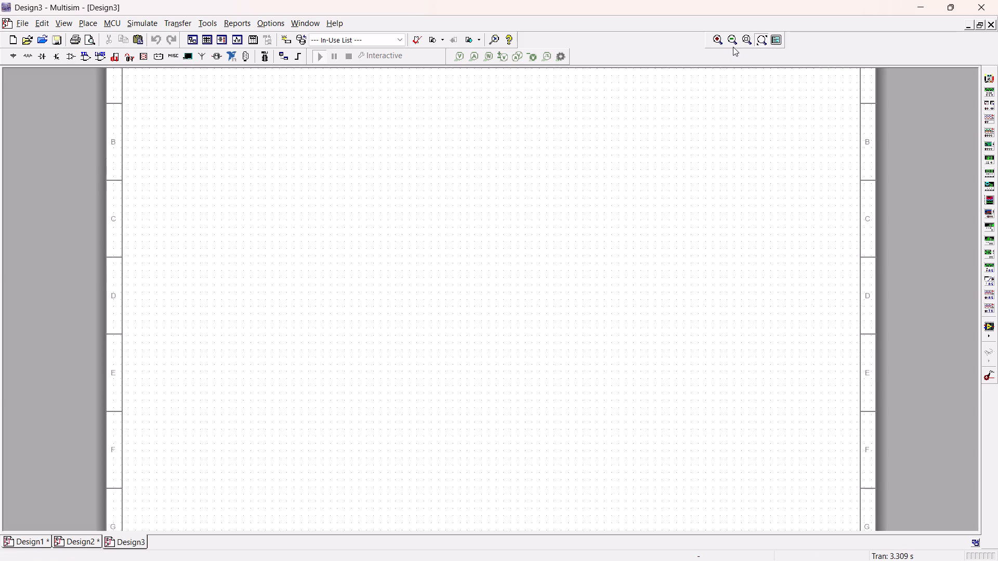
click(732, 43)
click(732, 43)
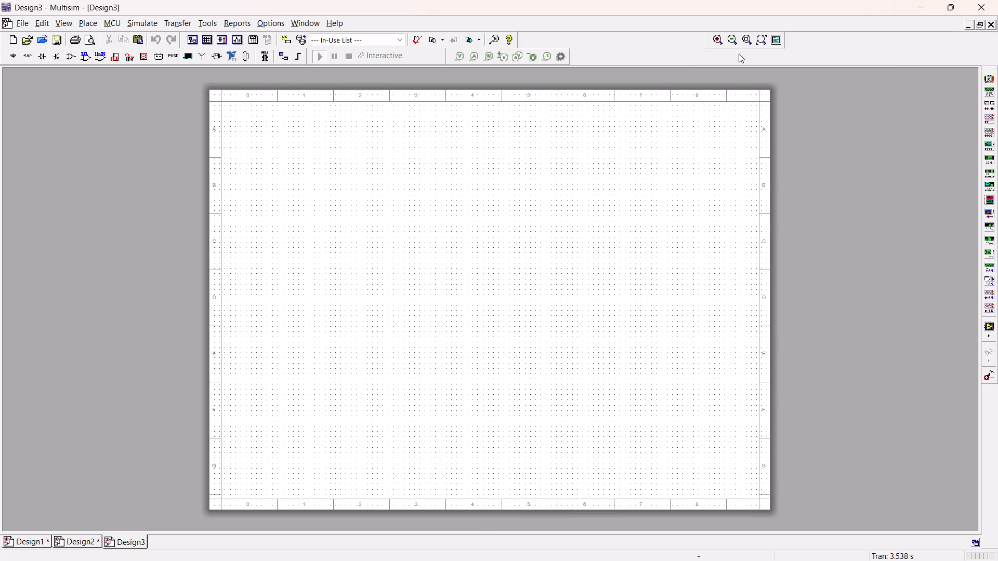
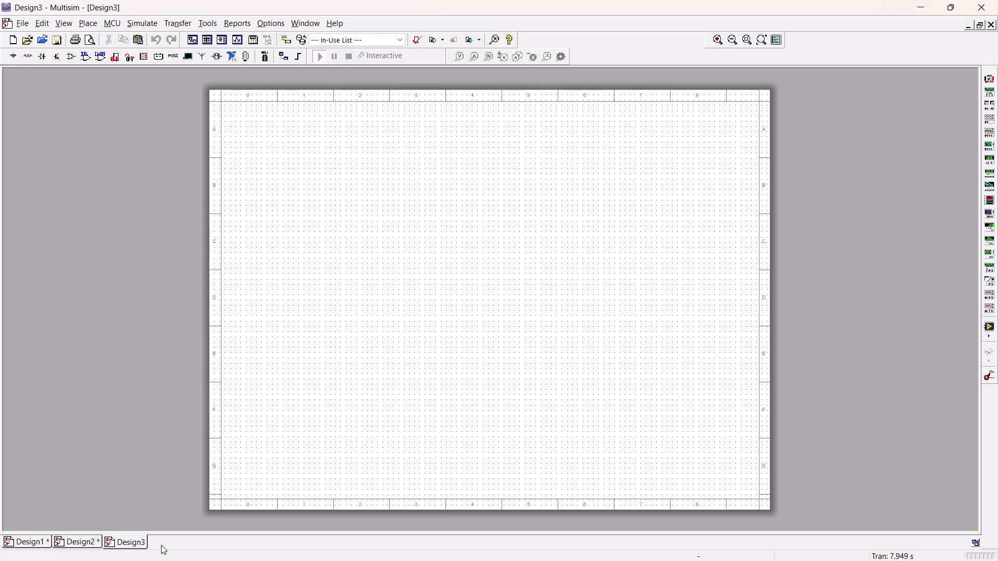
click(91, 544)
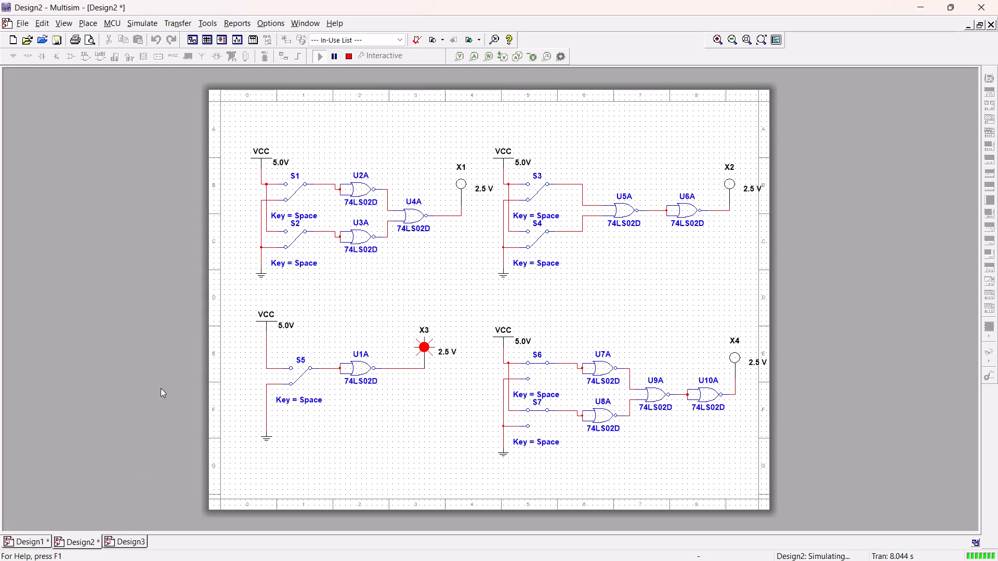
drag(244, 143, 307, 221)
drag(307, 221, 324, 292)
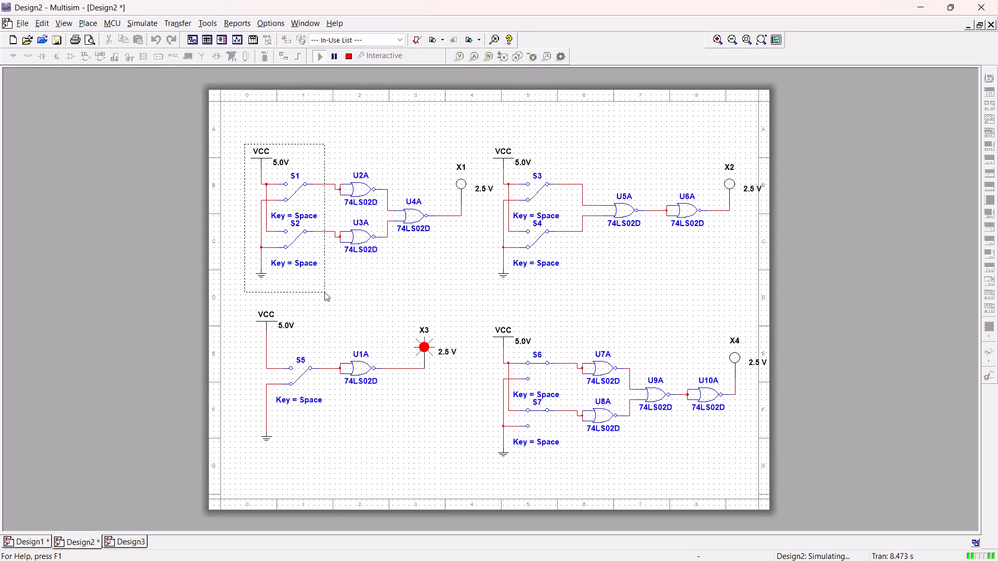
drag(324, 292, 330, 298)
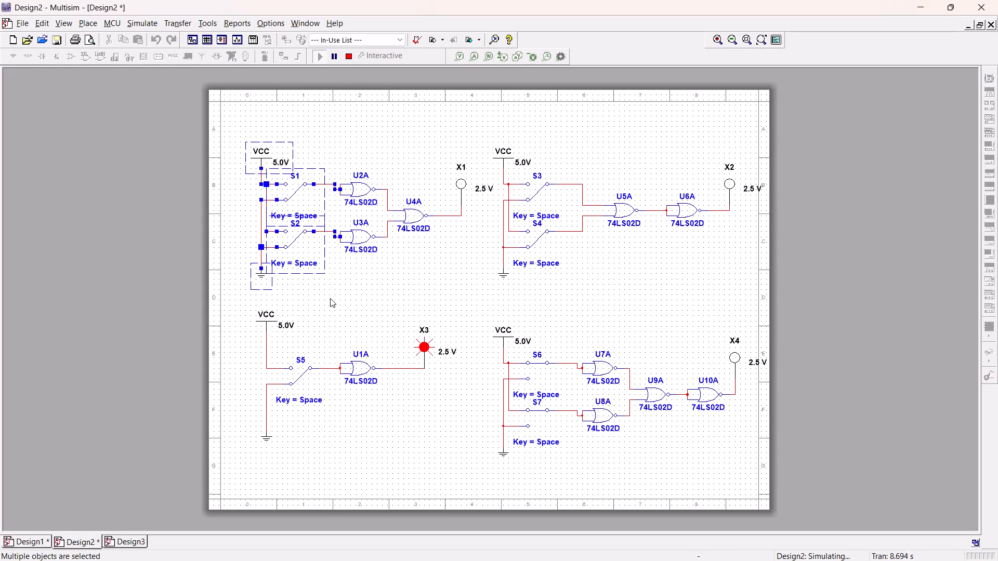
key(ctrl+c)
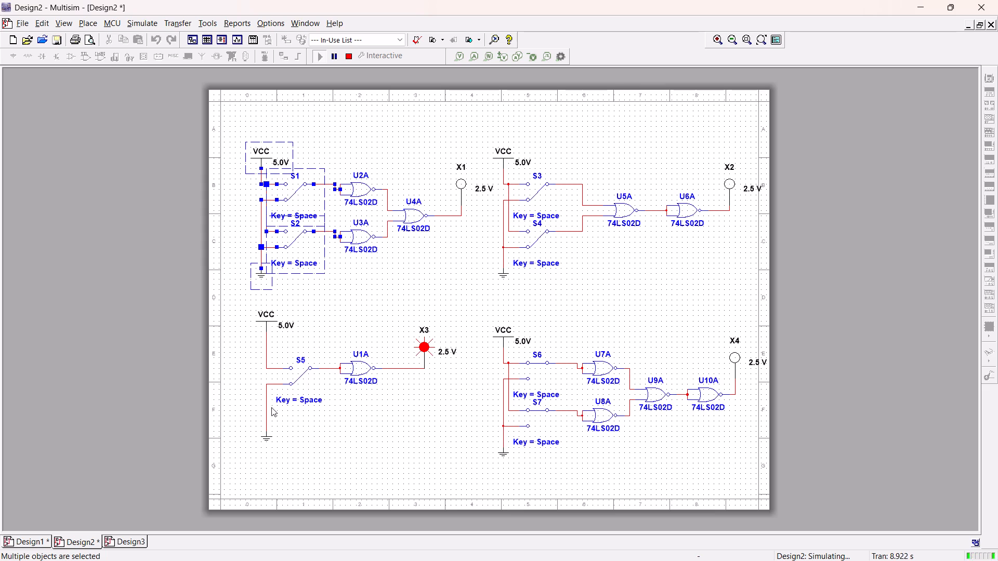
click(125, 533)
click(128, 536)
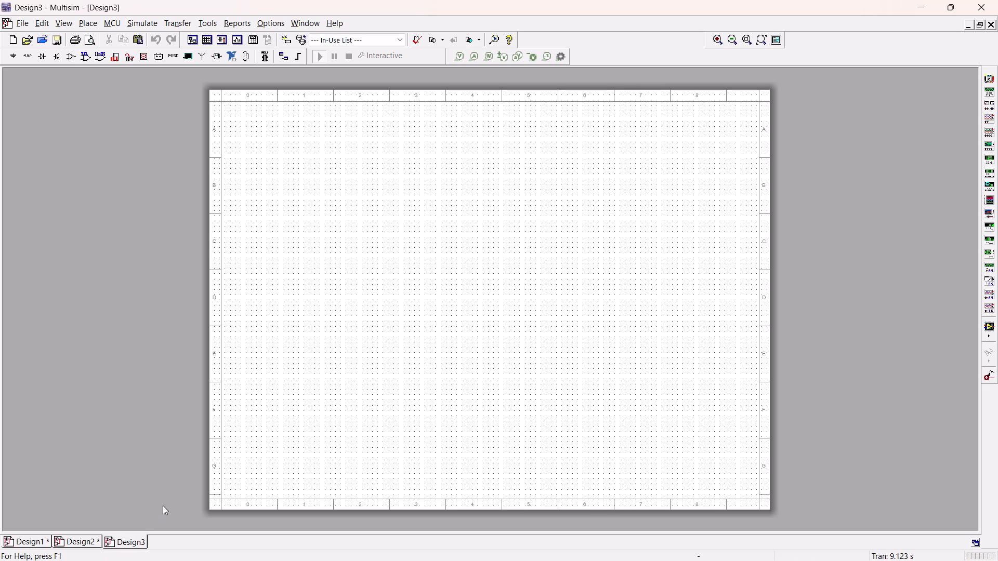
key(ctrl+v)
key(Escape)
Stop the Design2 simulation and copy its S1 and S2 switch block with VCC and ground into the upper-left area of the Design3 sheet.
click(91, 535)
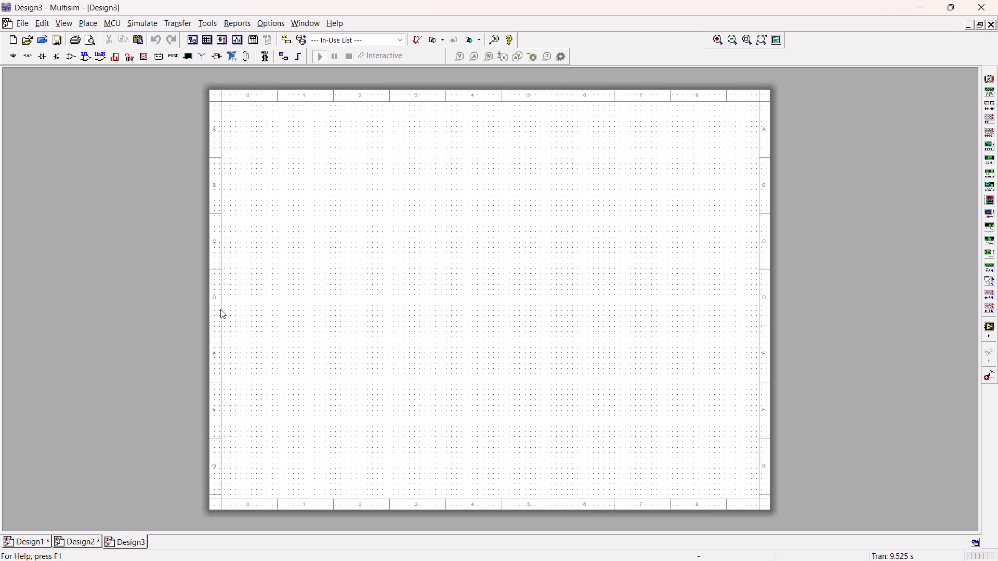
click(77, 537)
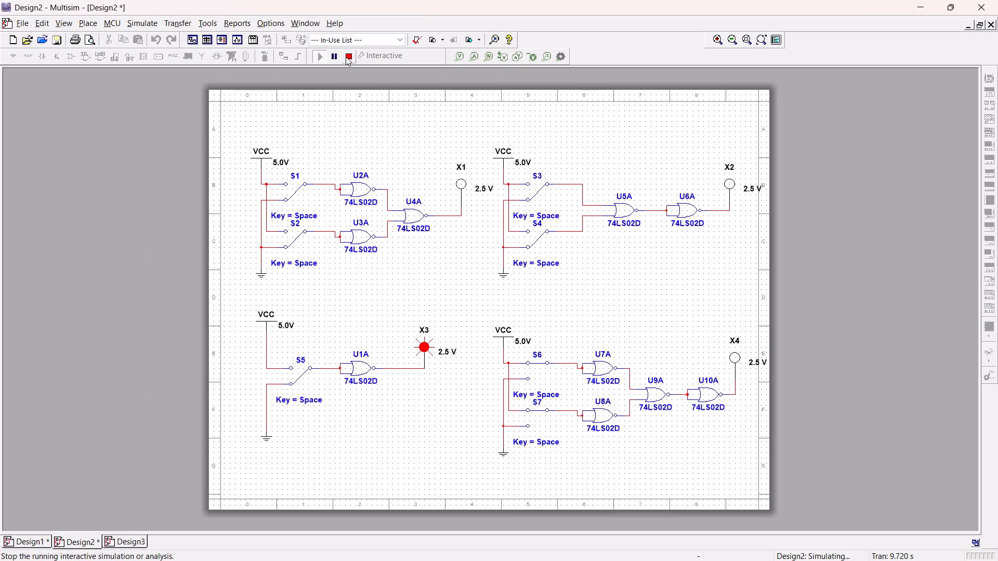
click(347, 55)
drag(237, 143, 320, 302)
key(ctrl+c)
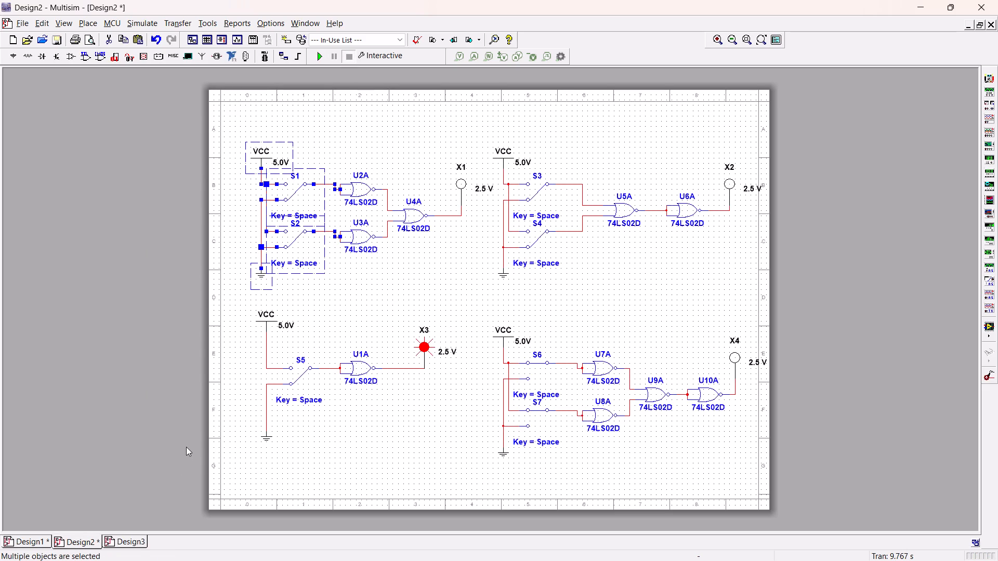
key(ctrl+Tab)
key(ctrl+v)
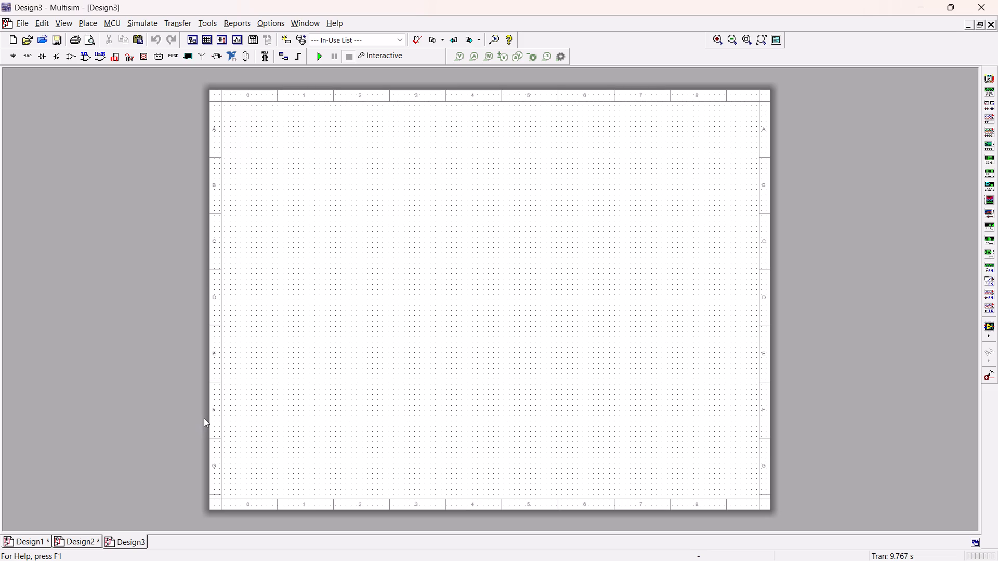
click(342, 239)
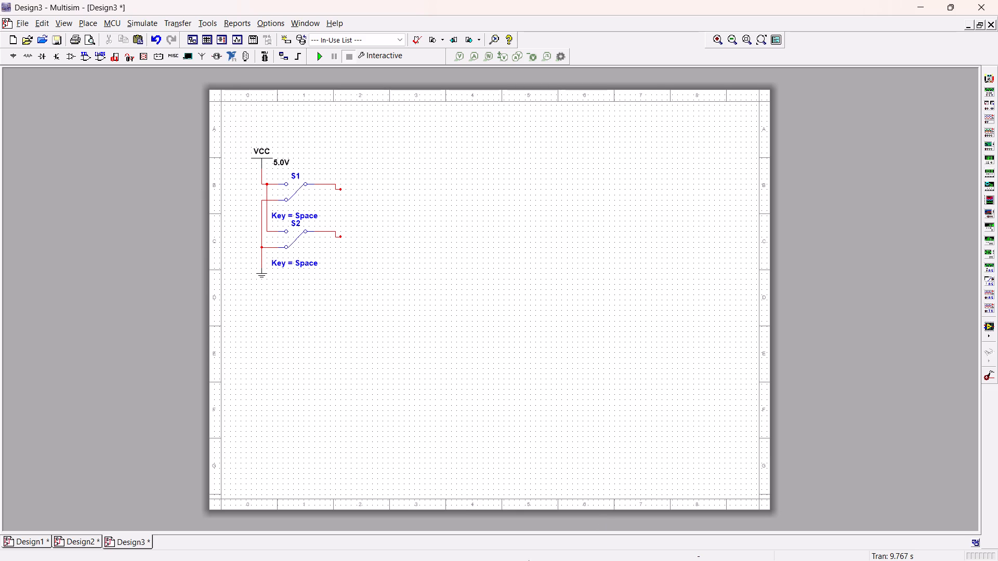
Delete the dangling output wires of switches S1 and S2.
right_click(337, 188)
click(340, 198)
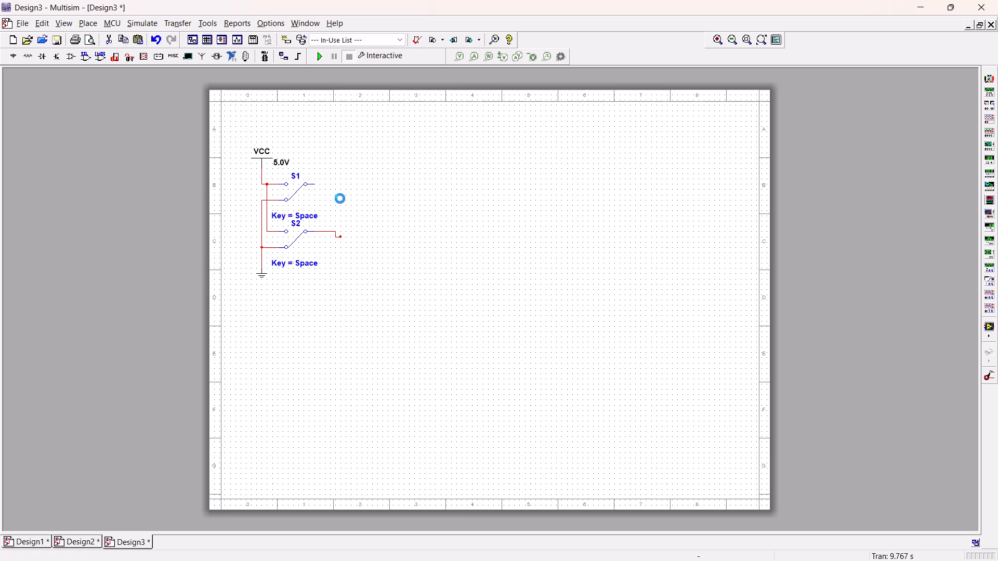
right_click(336, 236)
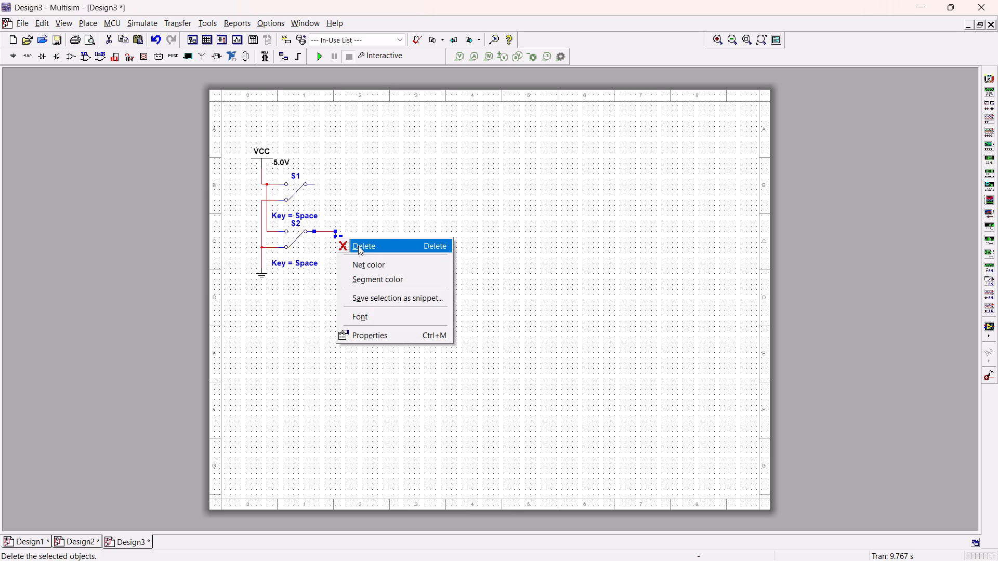
click(358, 246)
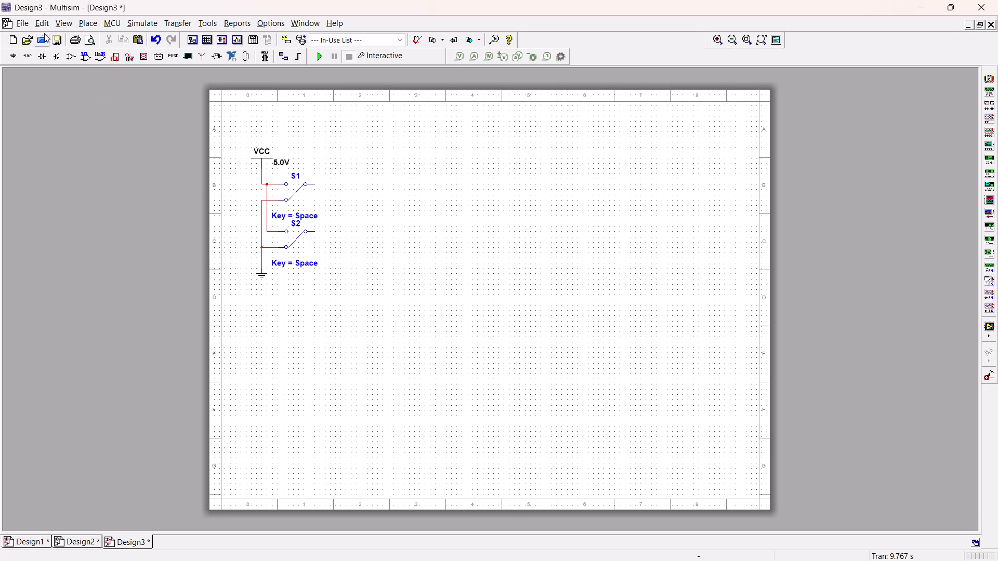
Select the 74LS86D XOR gate from the 74LS family of the TTL component group for placement.
click(14, 55)
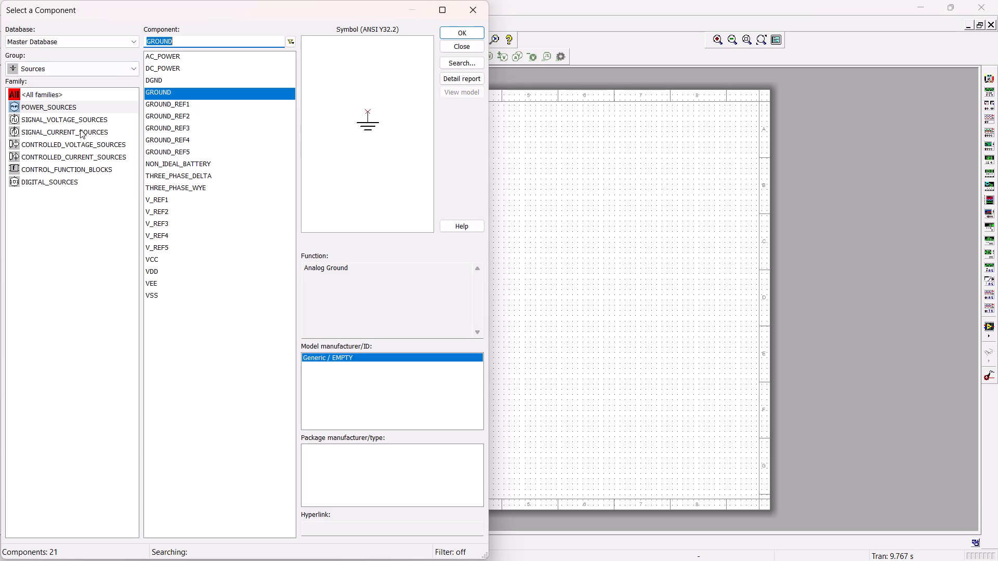
click(97, 75)
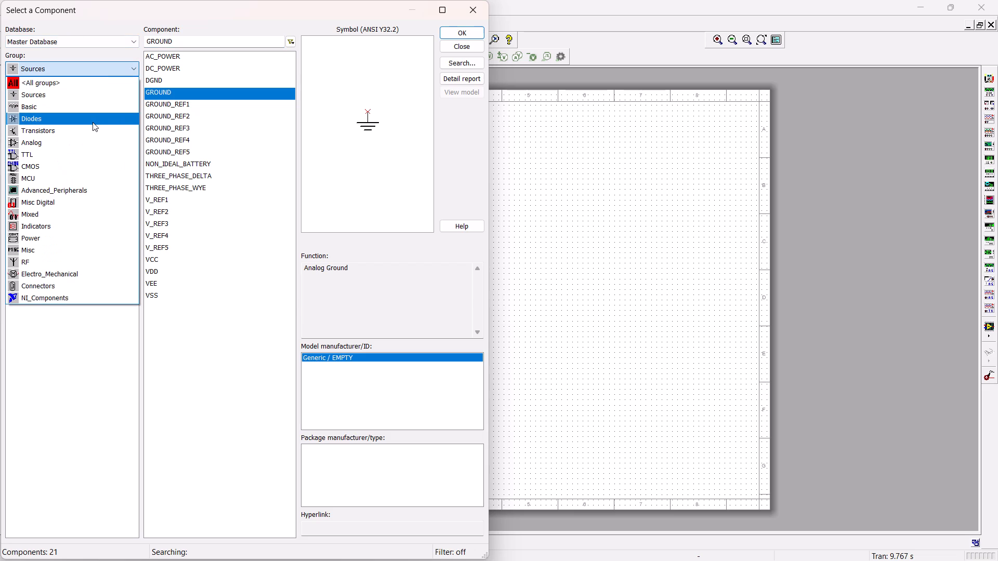
click(85, 151)
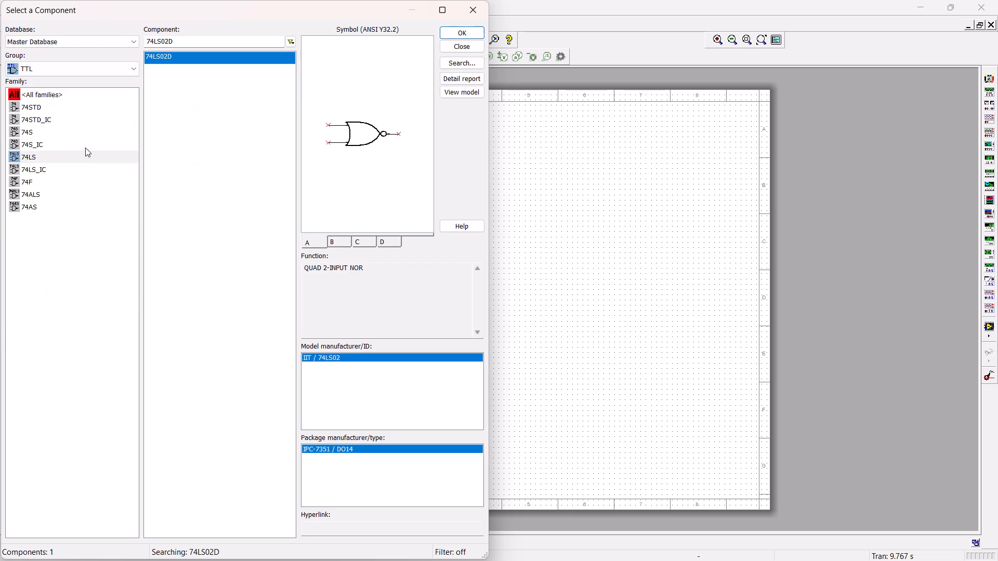
click(169, 44)
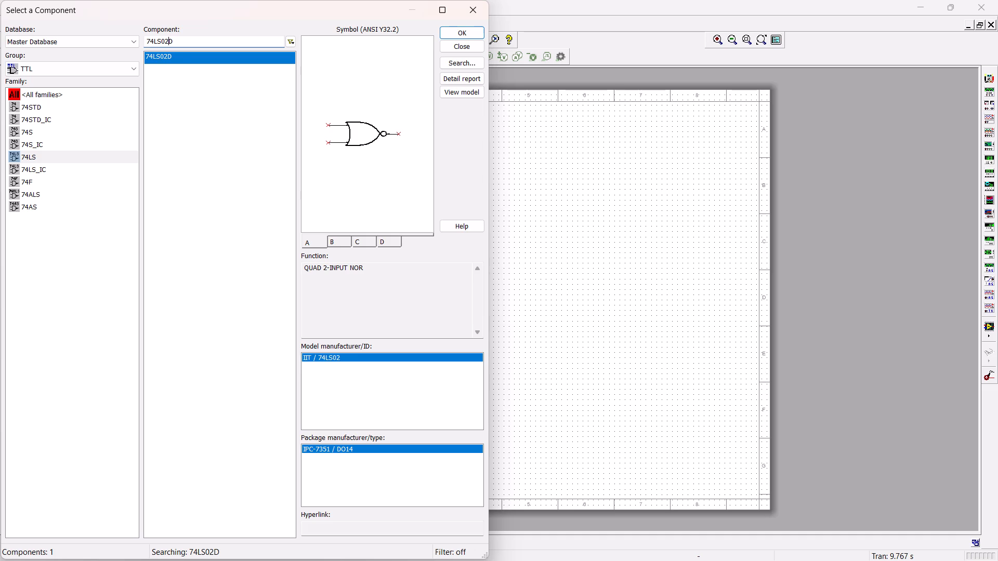
key(BackSpace)
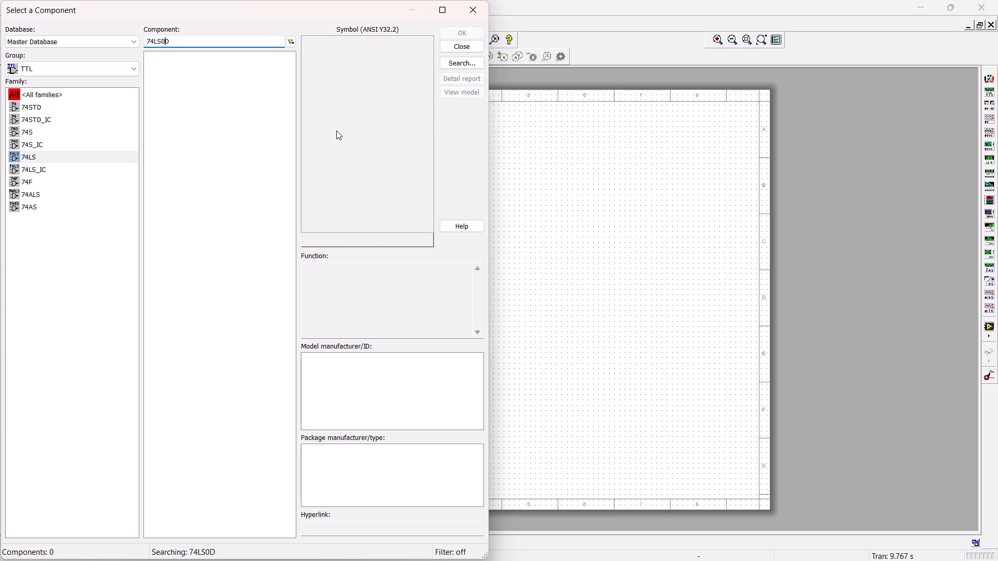
key(BackSpace)
text(86)
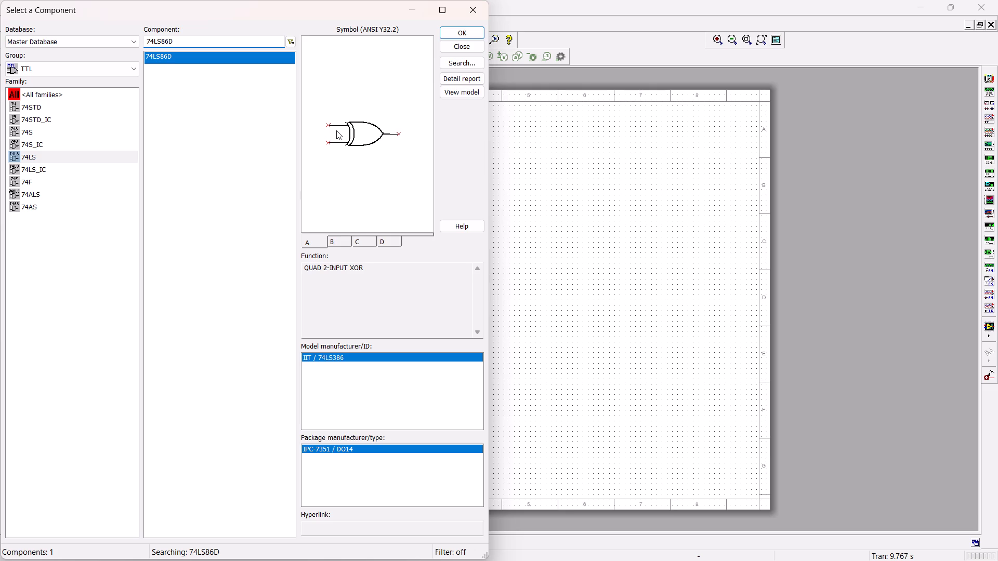
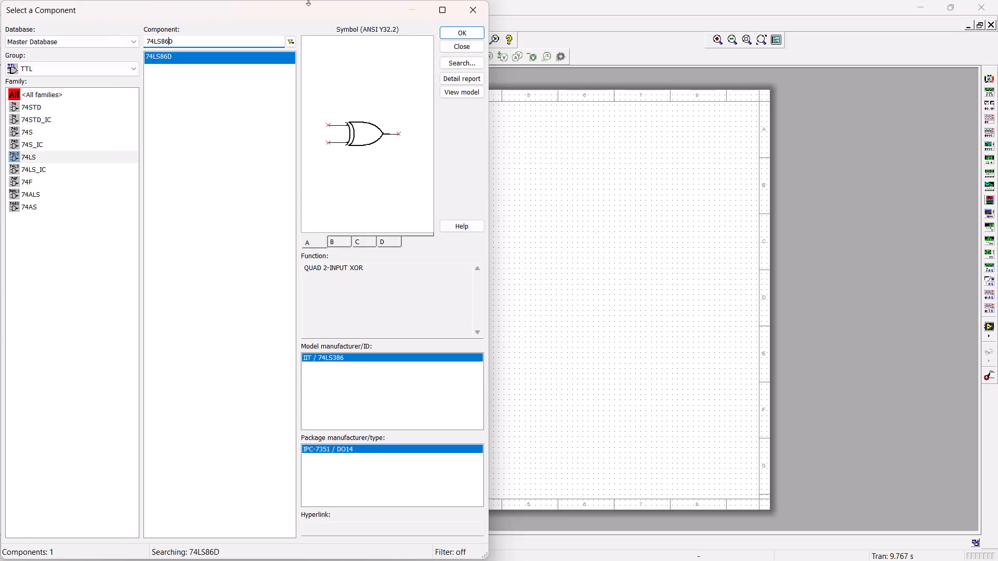
Place section A of a new 74LS86D XOR gate beside switch S1, with no further sections.
click(470, 31)
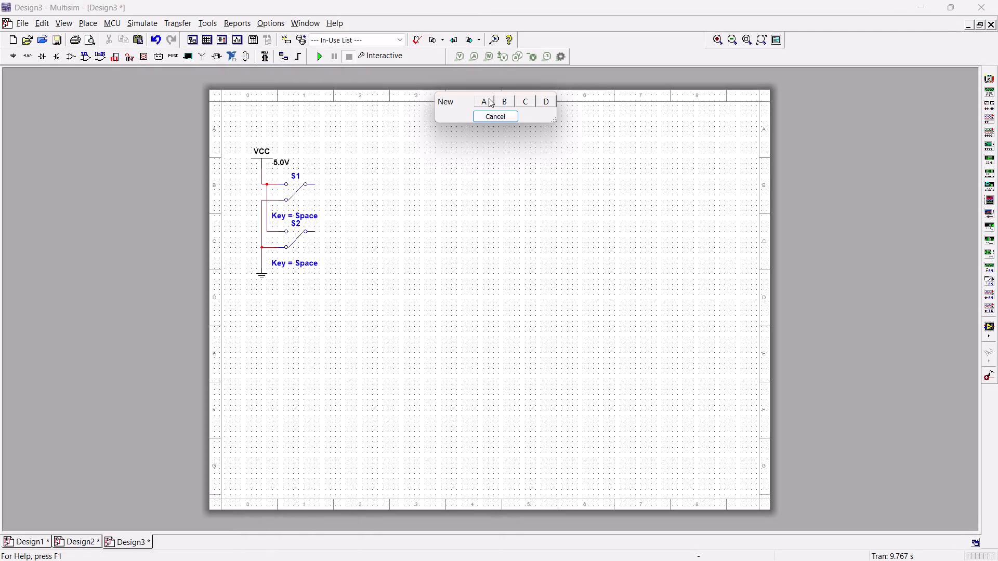
drag(489, 98, 494, 104)
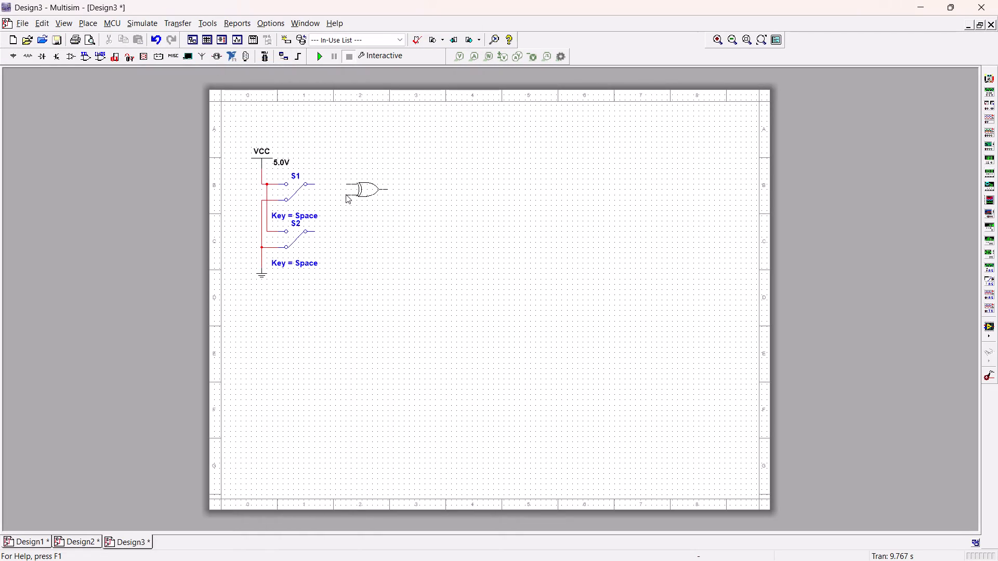
click(346, 194)
click(346, 213)
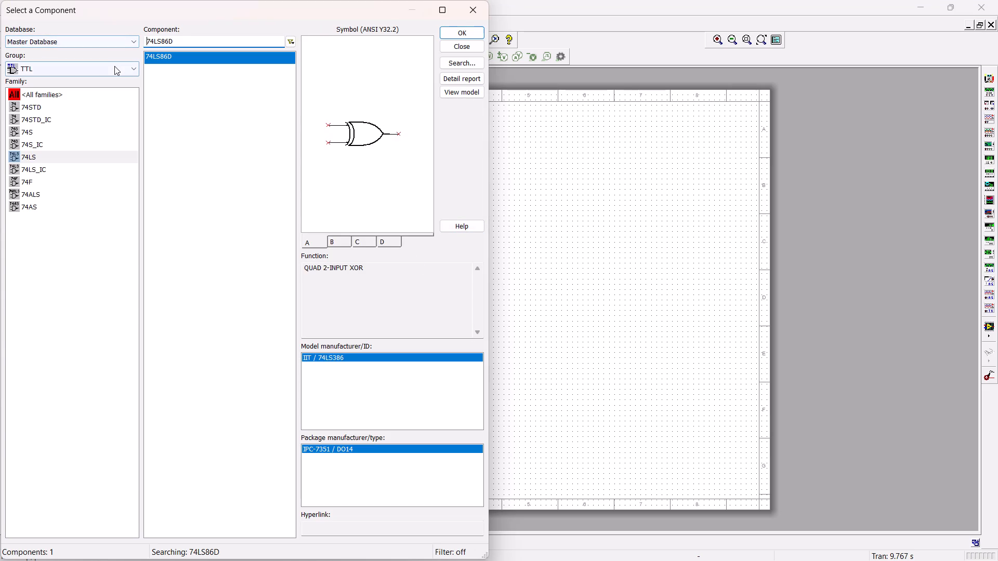
Find the 74LS08D AND gate and place one section A directly below the XOR gate.
click(168, 41)
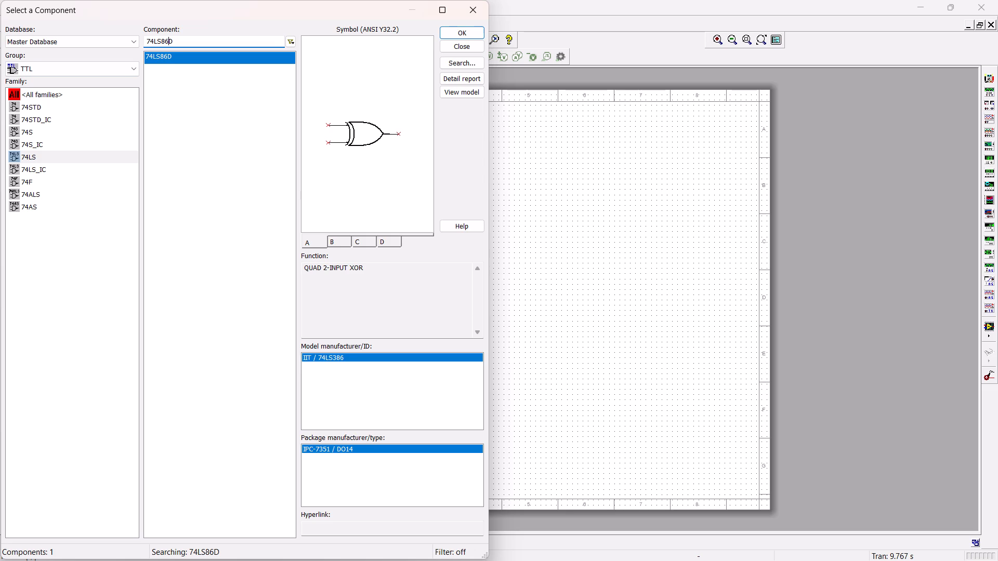
key(BackSpace)
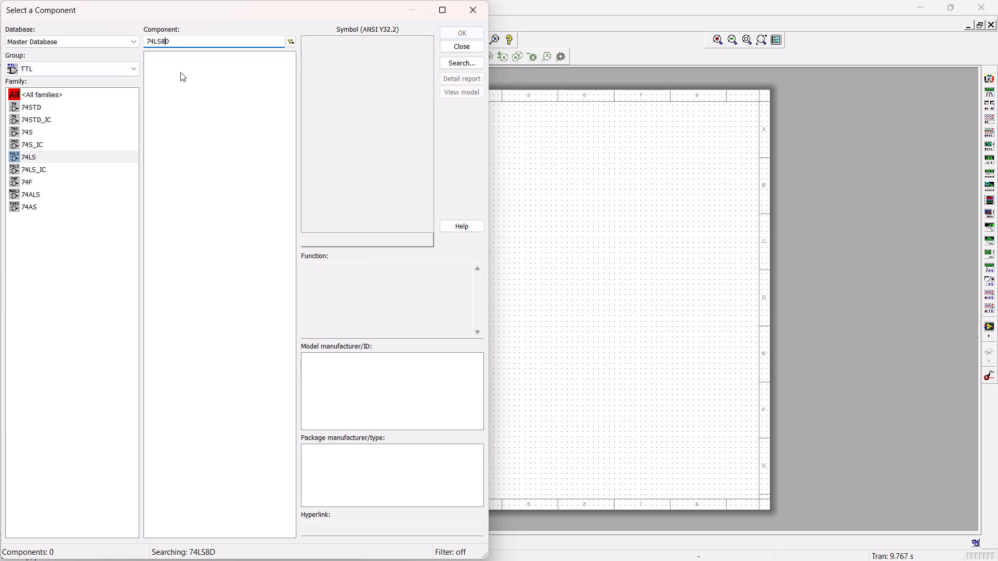
key(BackSpace)
text(08)
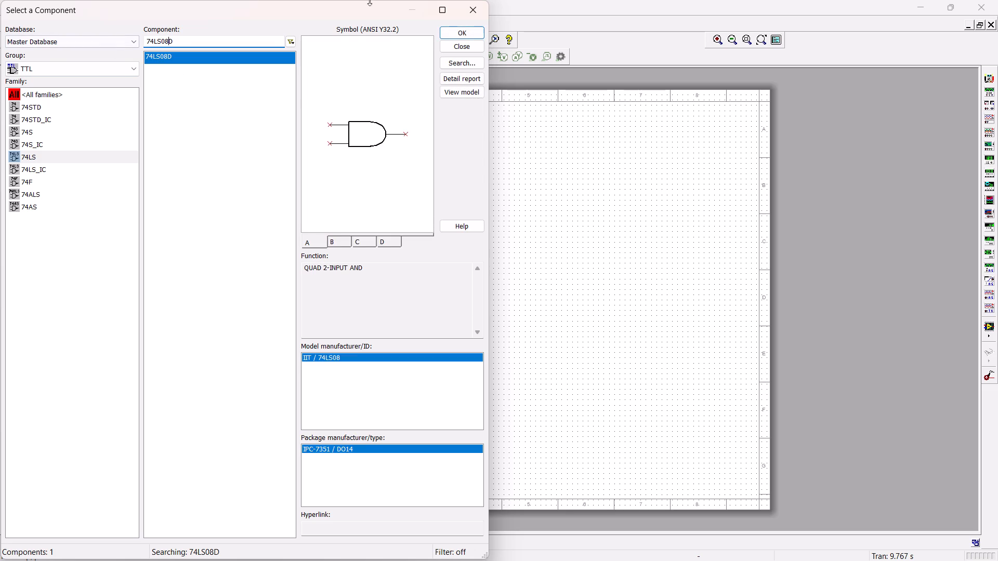
click(472, 32)
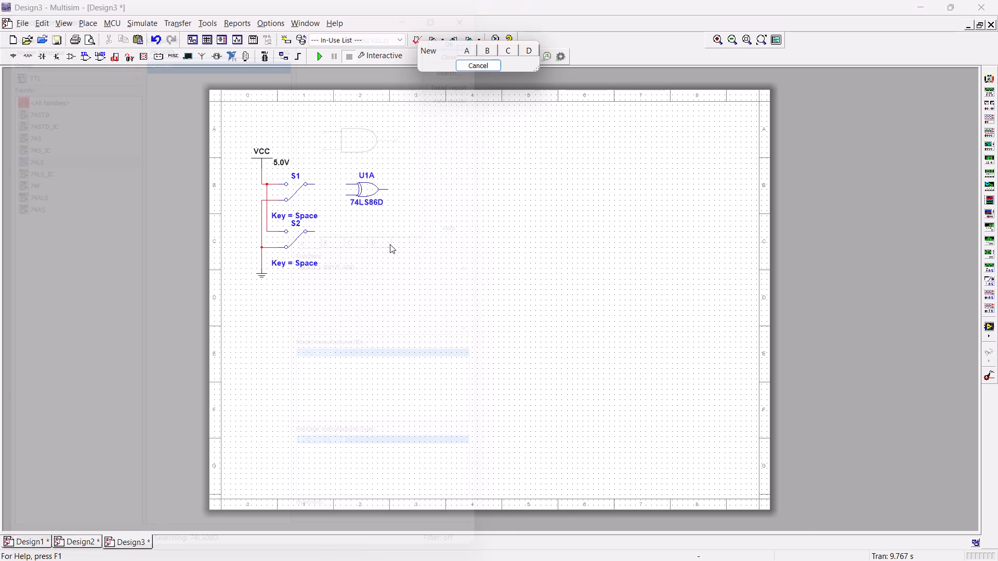
drag(471, 48, 476, 54)
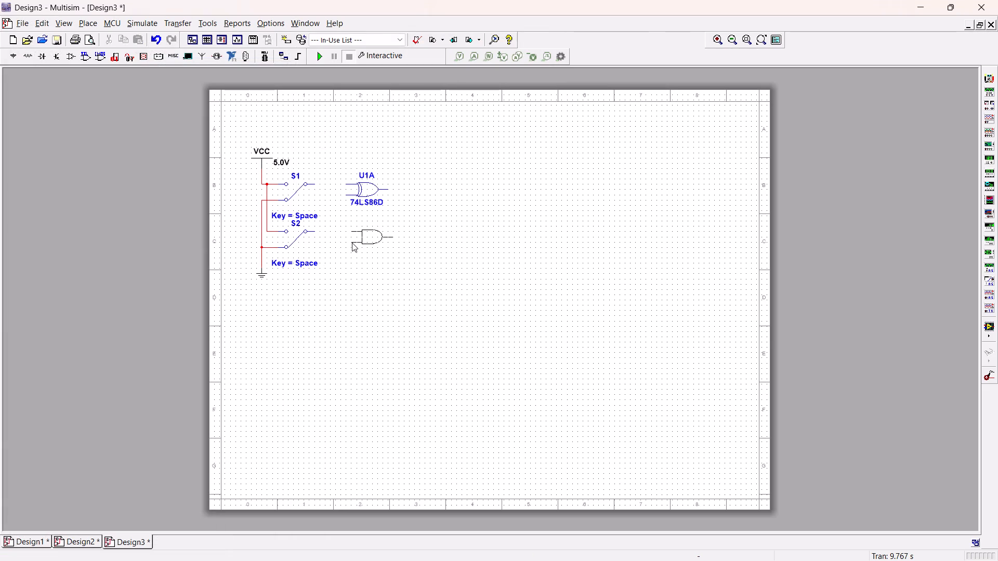
click(352, 243)
click(359, 264)
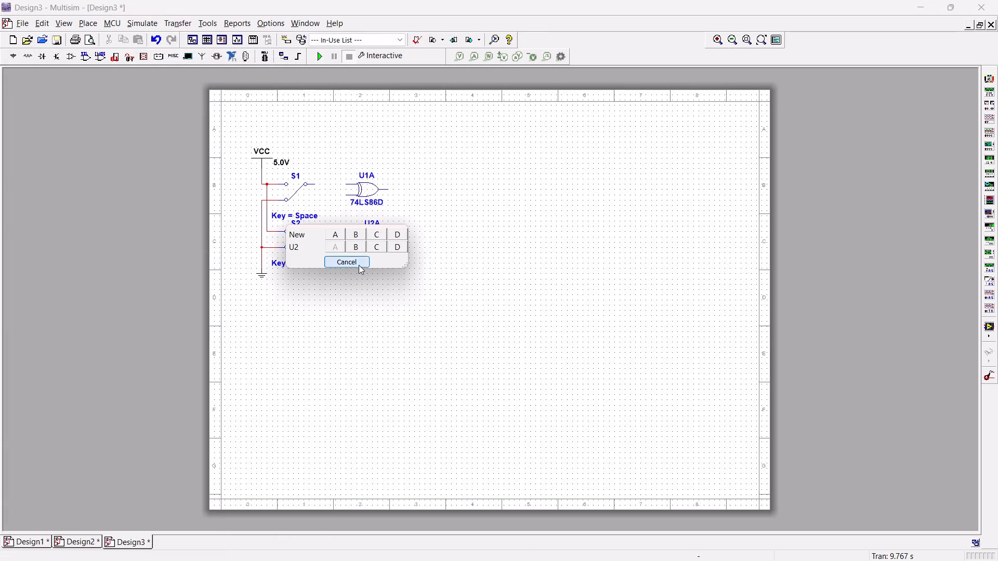
click(471, 12)
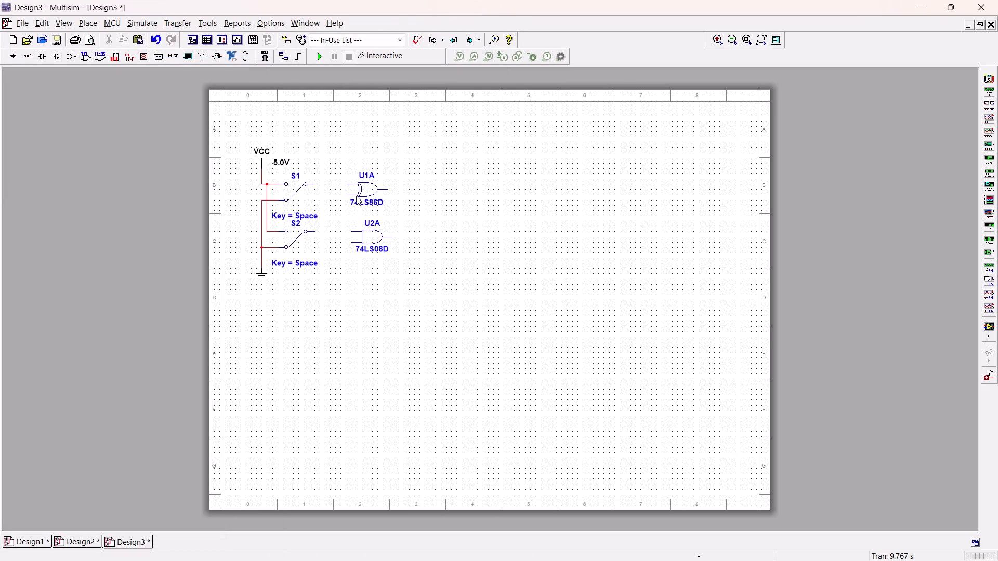
Wire the S1 output to the XOR gate's upper input and the S2 output to its lower input.
click(316, 184)
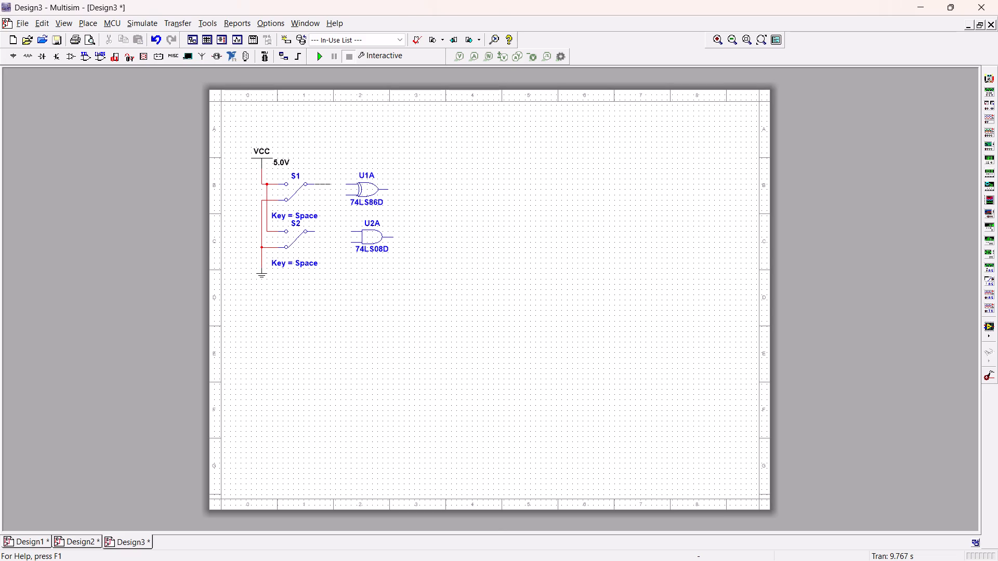
click(344, 183)
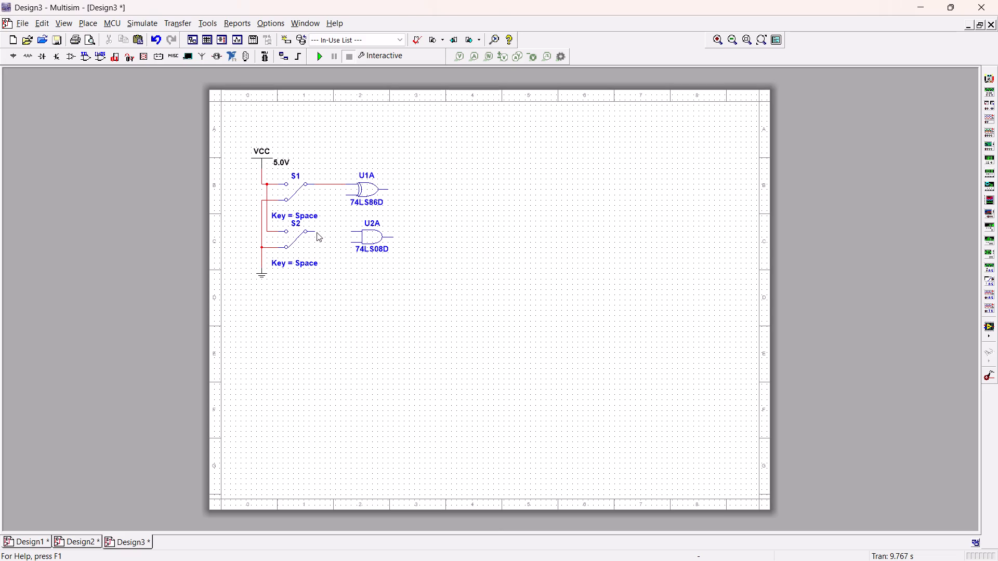
click(316, 232)
click(315, 196)
click(344, 193)
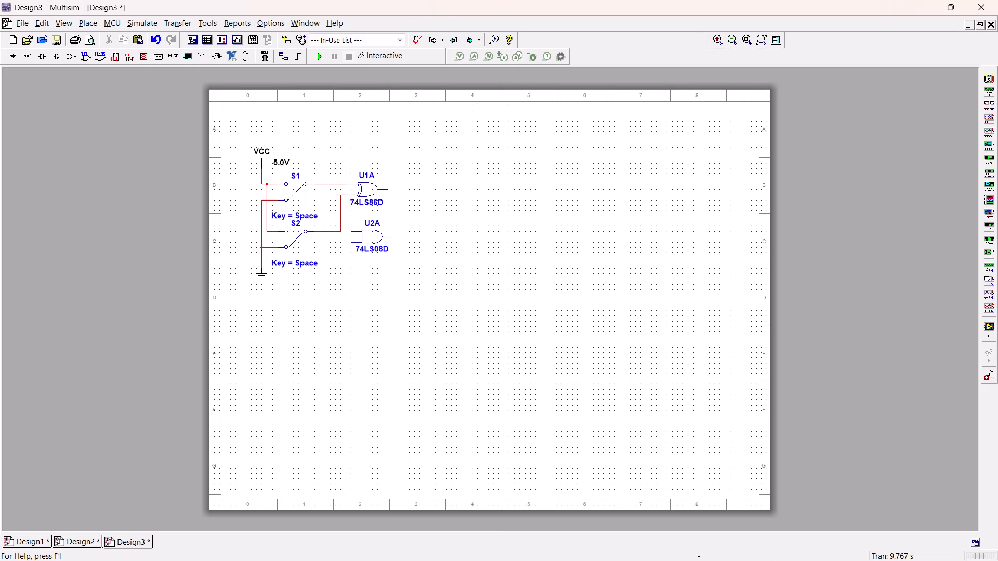
Wire the AND gate's upper input to the S2 output line and its lower input to the S1 output line.
click(352, 231)
click(342, 230)
click(353, 242)
click(325, 183)
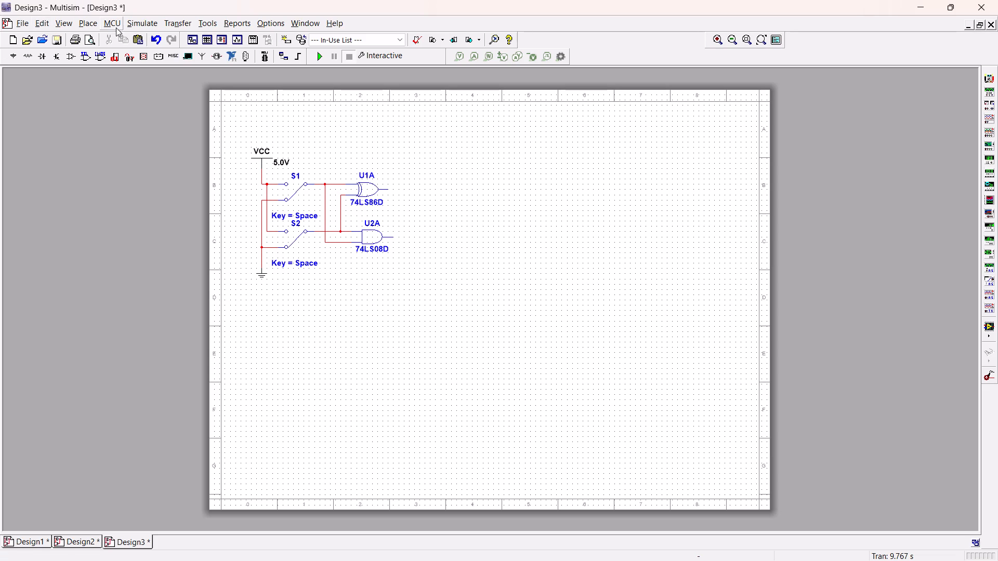
Place two PROBE_DIG_RED indicators beside the gates, one near the XOR output and one near the AND output.
click(16, 58)
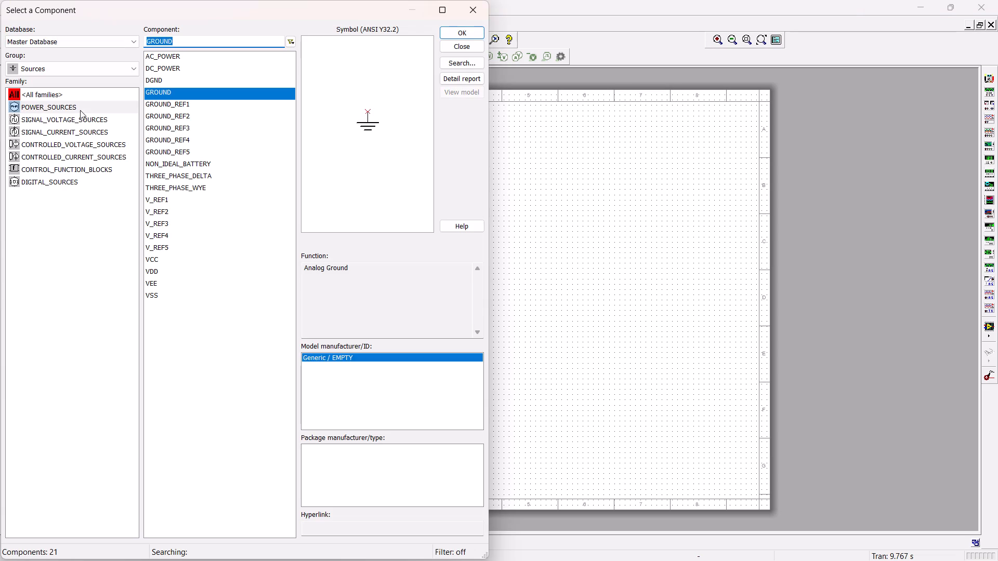
click(106, 66)
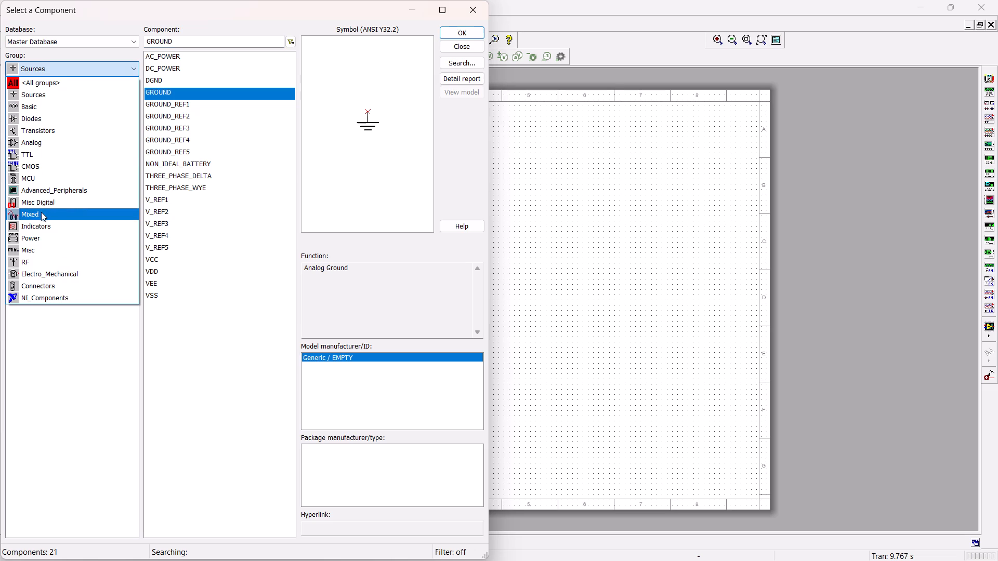
click(44, 221)
click(474, 30)
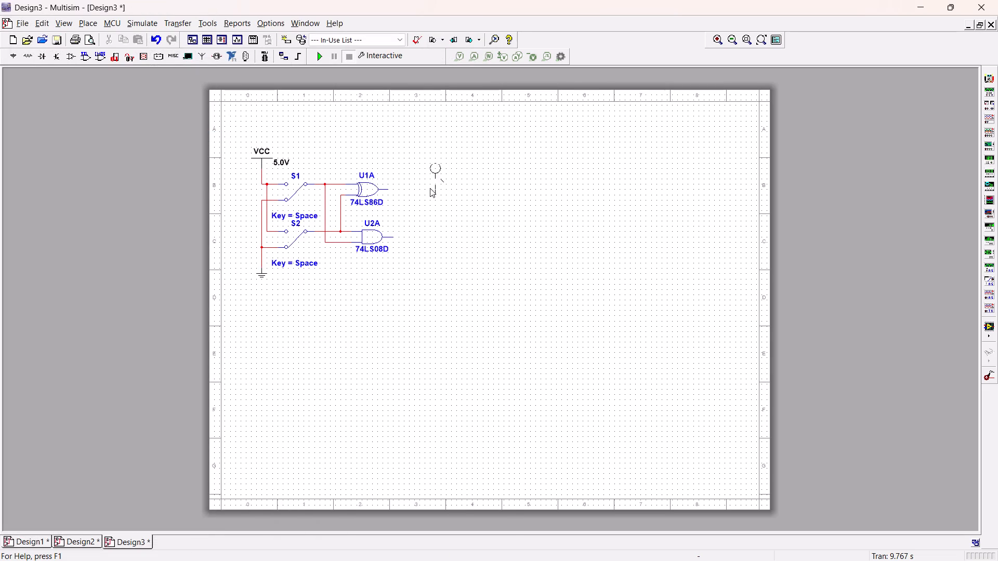
click(412, 181)
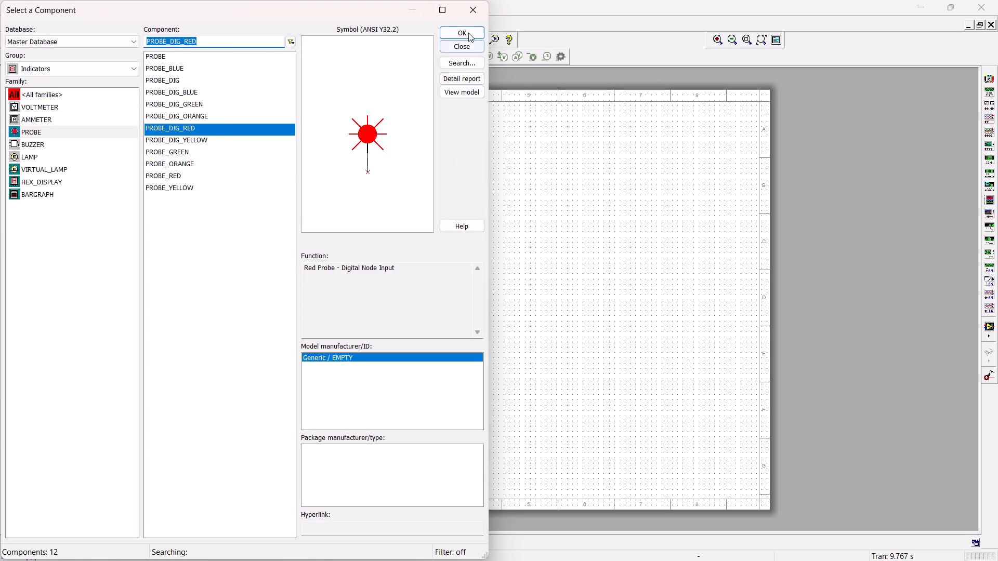
click(468, 31)
click(414, 232)
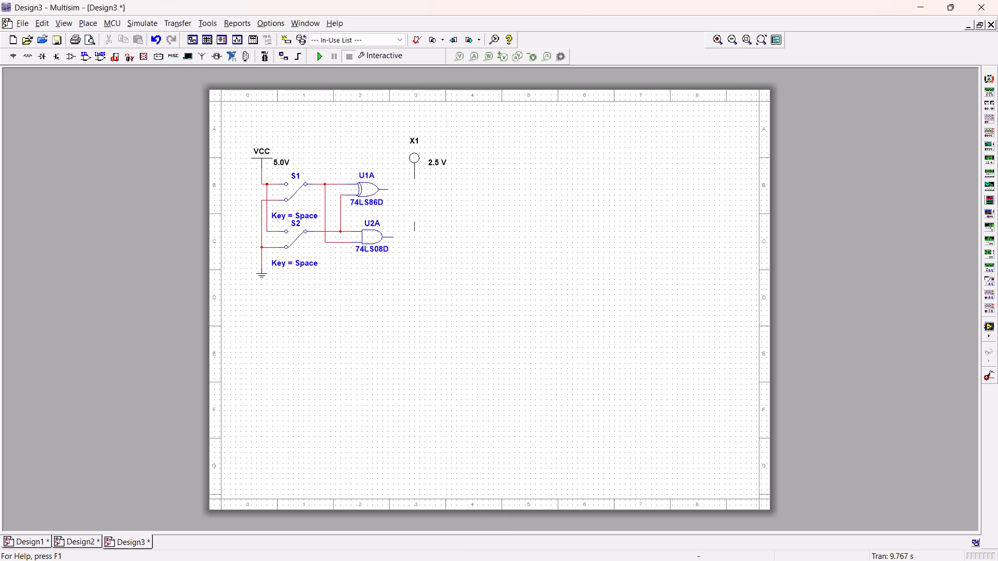
click(474, 15)
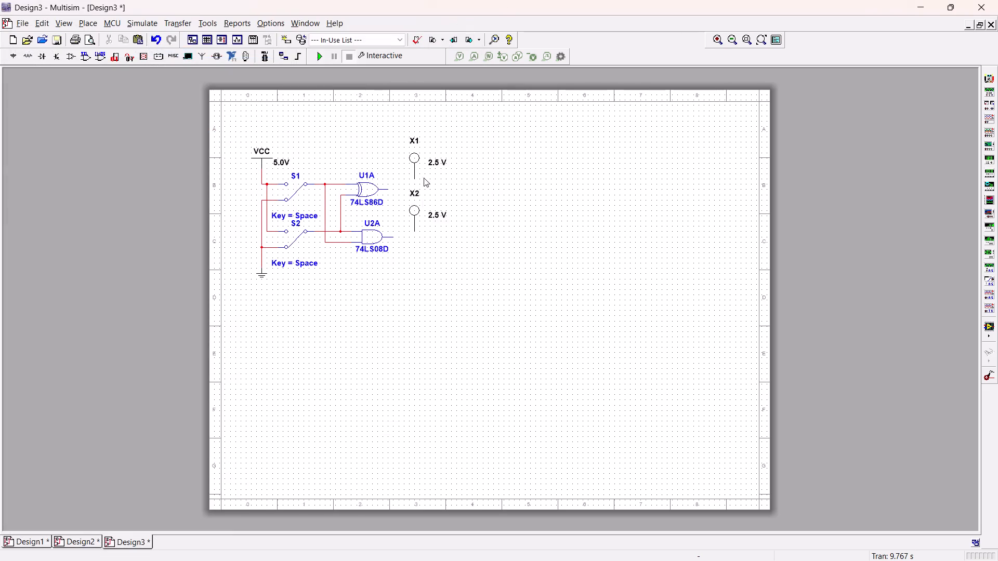
Wire the XOR gate's output to probe X1 and the AND gate's output to probe X2.
click(387, 190)
click(414, 178)
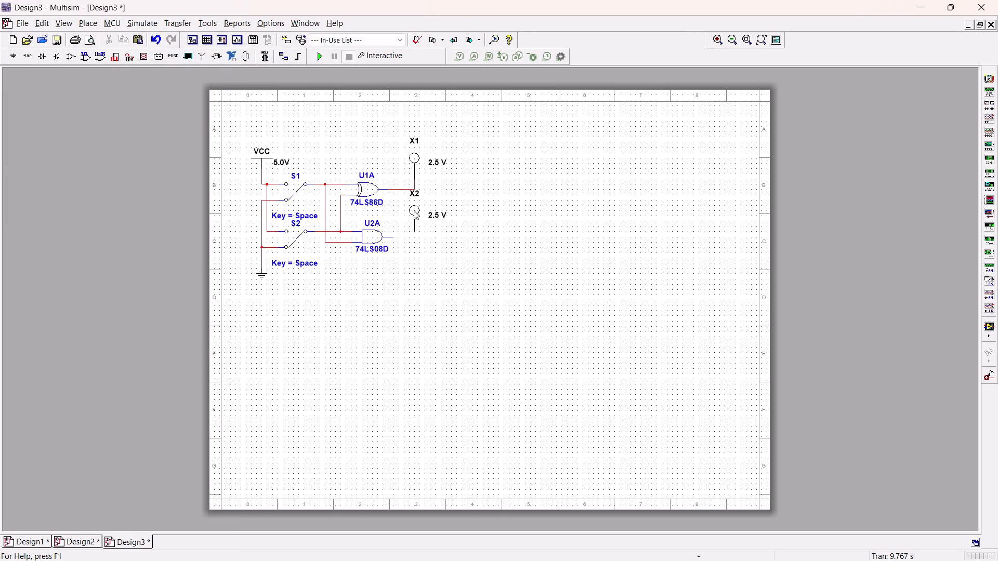
click(414, 230)
click(395, 239)
Move the X2 label off the XOR output wire to a clear spot below its probe.
drag(416, 192, 421, 200)
drag(421, 200, 423, 252)
drag(426, 249, 423, 252)
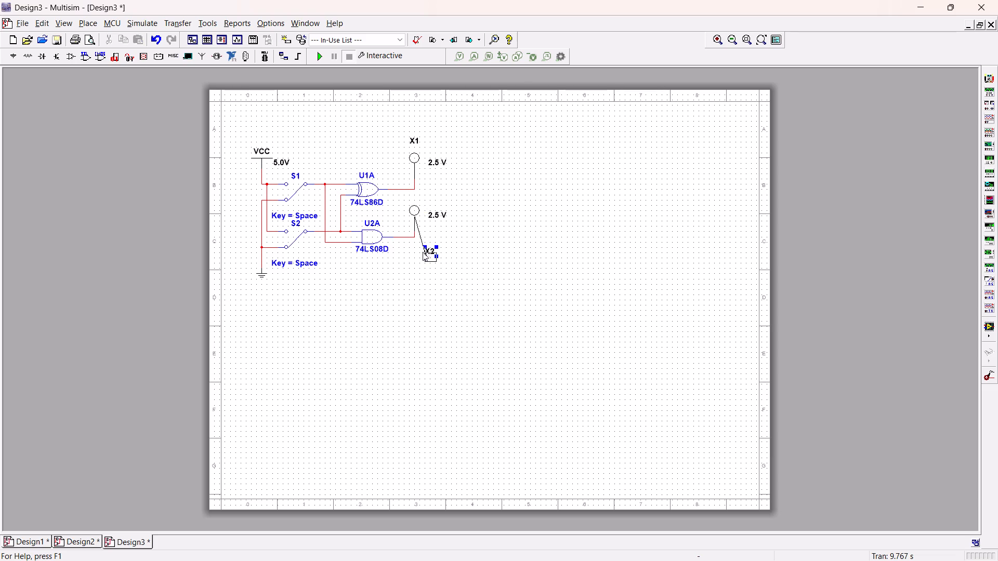
drag(423, 252, 415, 252)
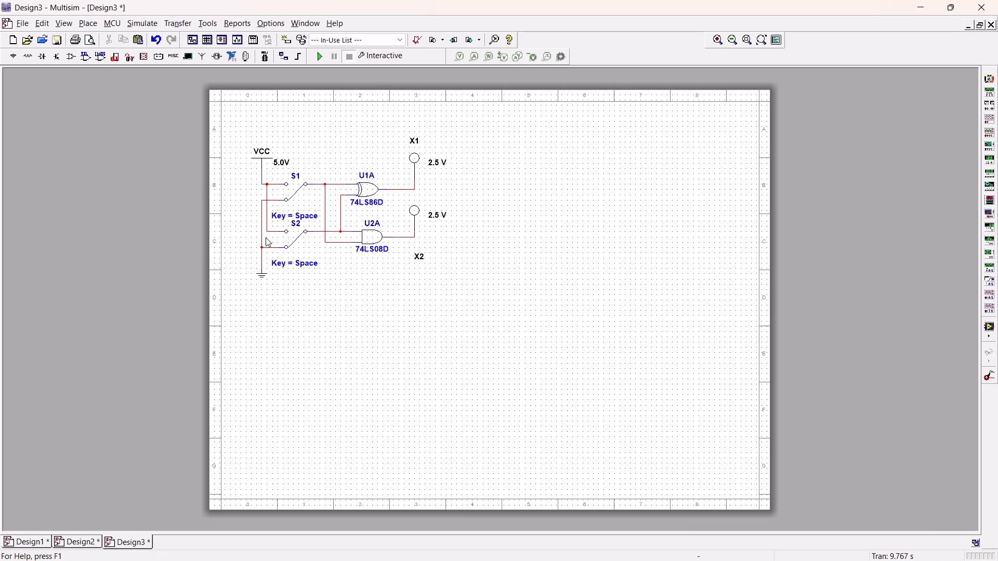
Start the interactive simulation of Design3 and close the Spreadsheet View.
click(322, 52)
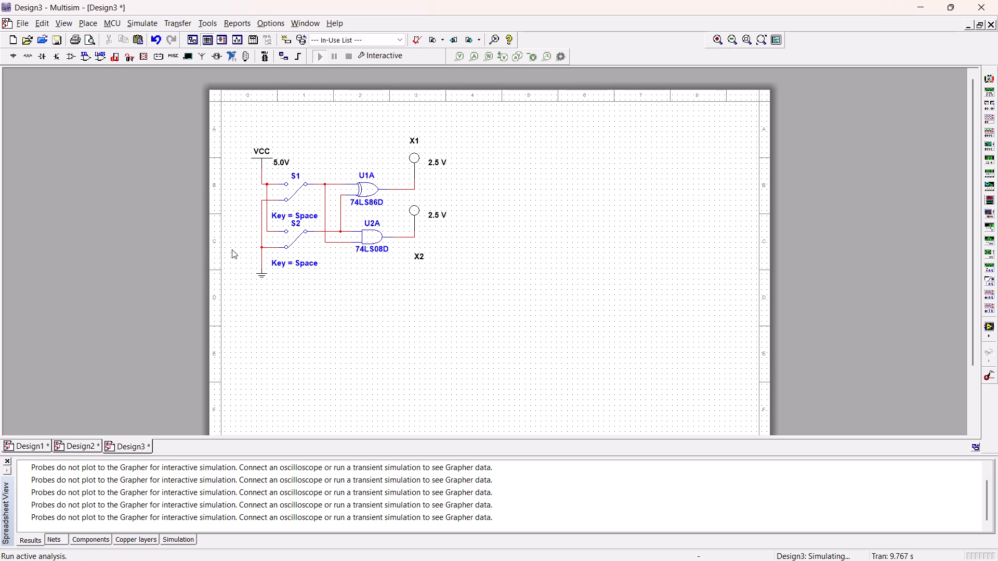
click(9, 462)
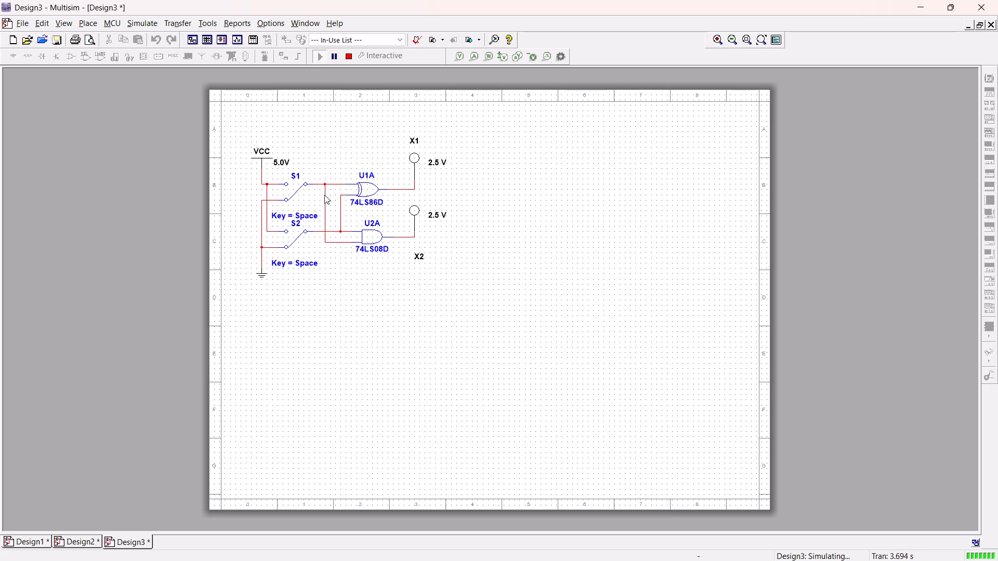
Test the gates with only S2 at VCC, only S1 at VCC, both at VCC, and finally S2 back at ground.
click(294, 241)
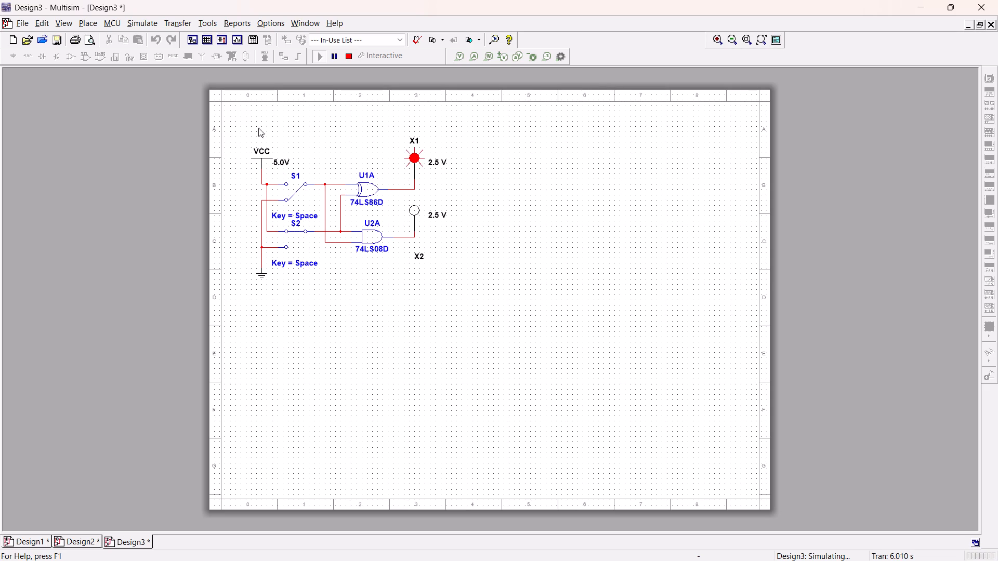
click(297, 186)
click(293, 228)
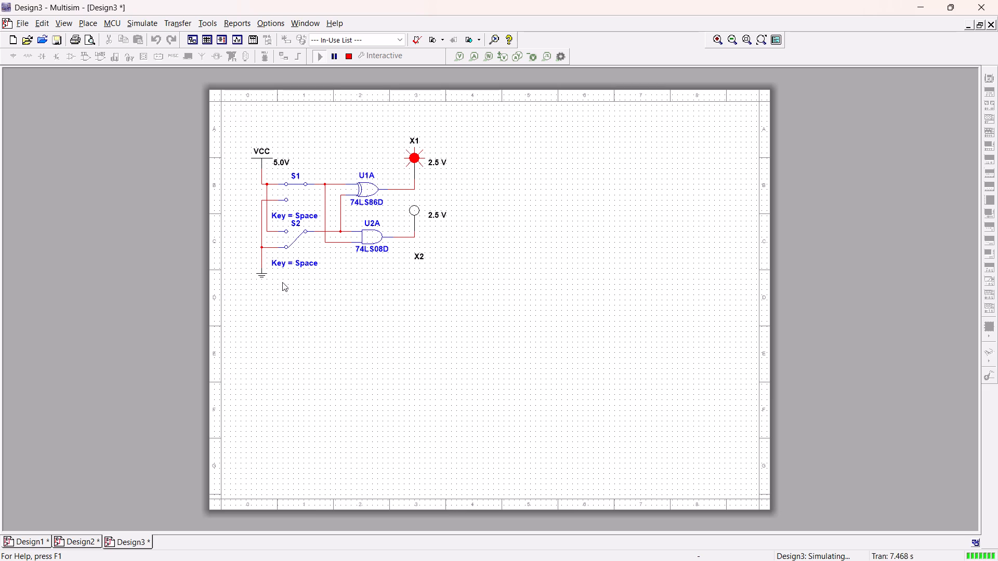
click(298, 238)
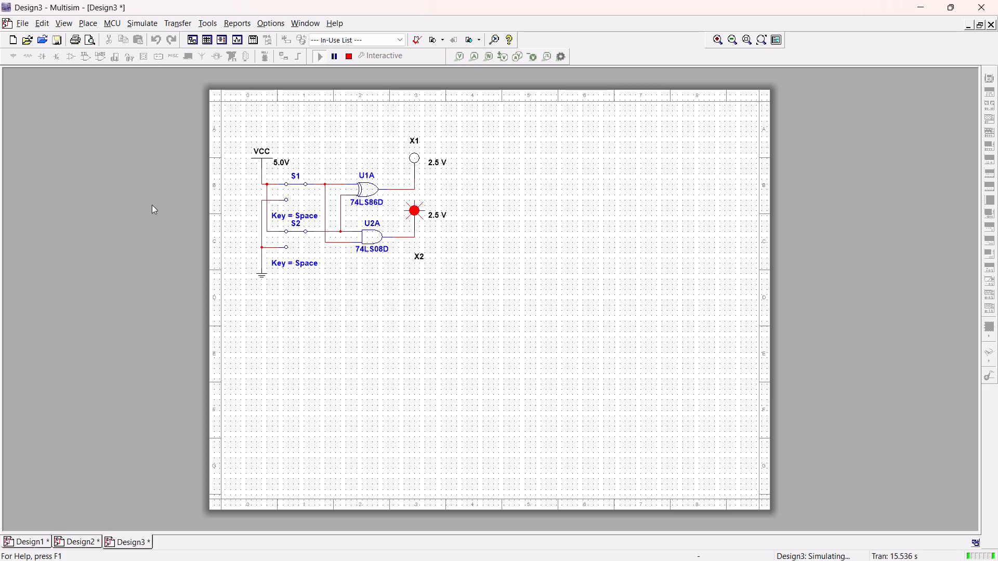
click(297, 233)
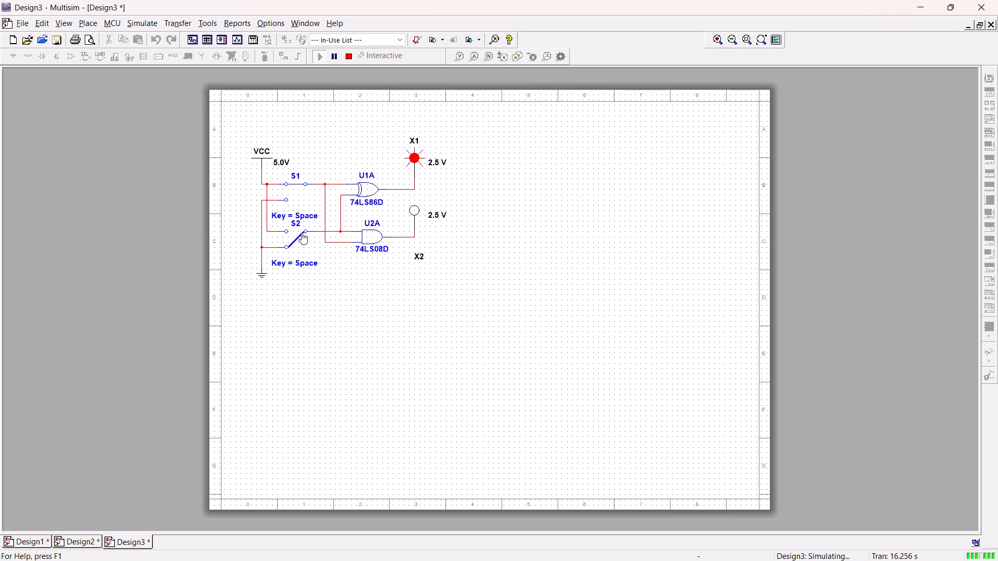
Test the gates with S1 and S2 both at ground, and again with only S2 at VCC.
click(301, 192)
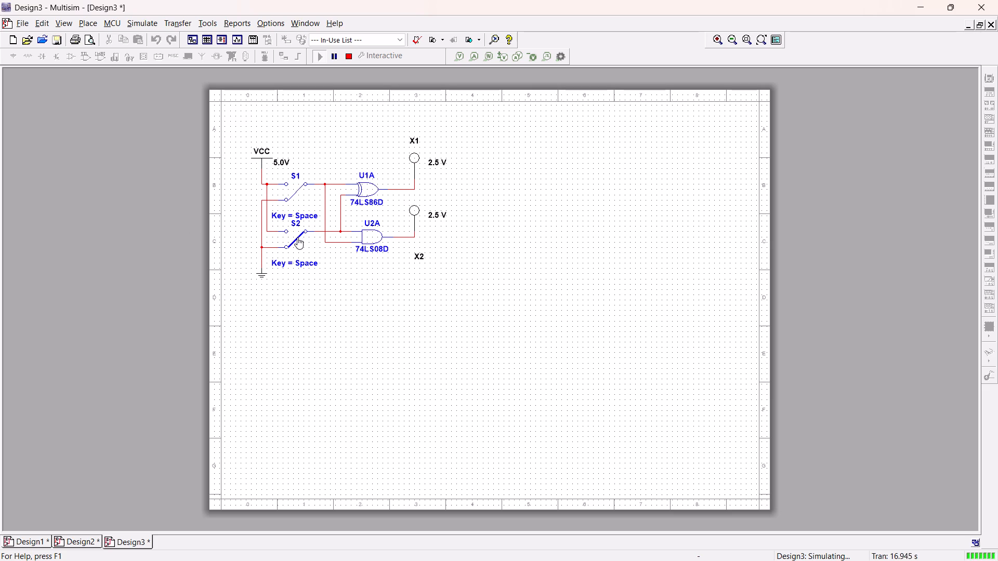
click(297, 237)
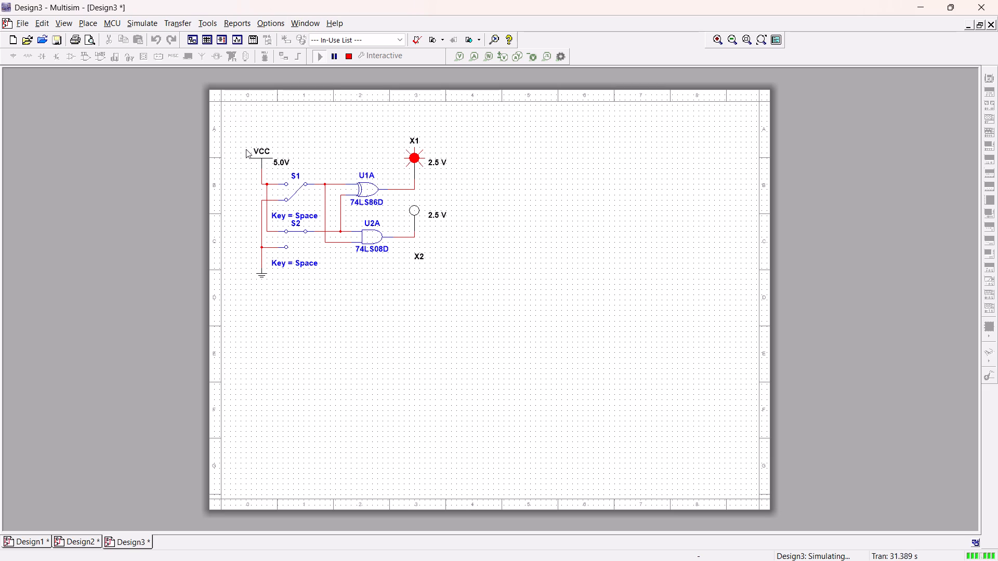
Stop the interactive simulation of Design3 and clear the selection.
drag(235, 129, 392, 312)
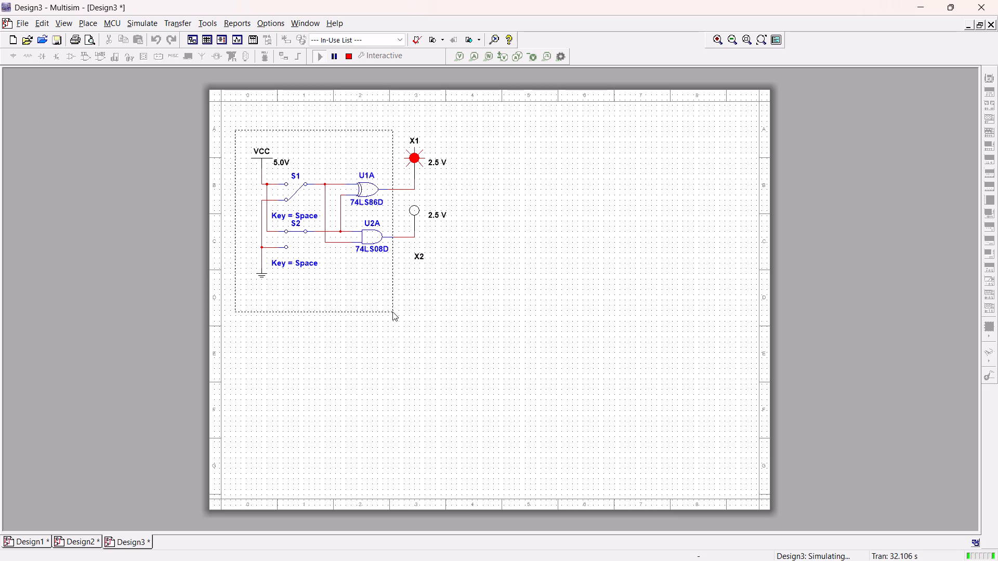
drag(392, 312, 393, 313)
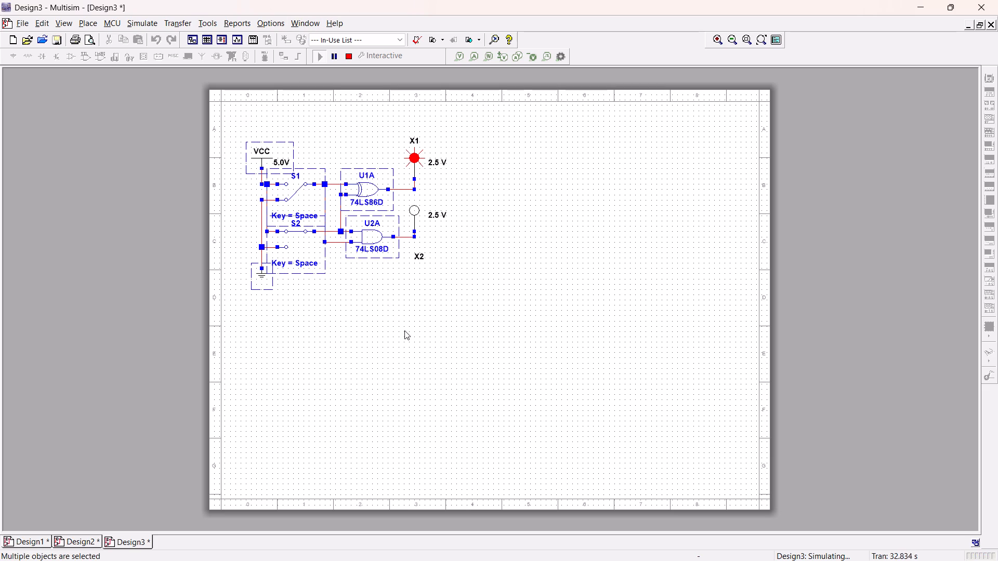
click(343, 57)
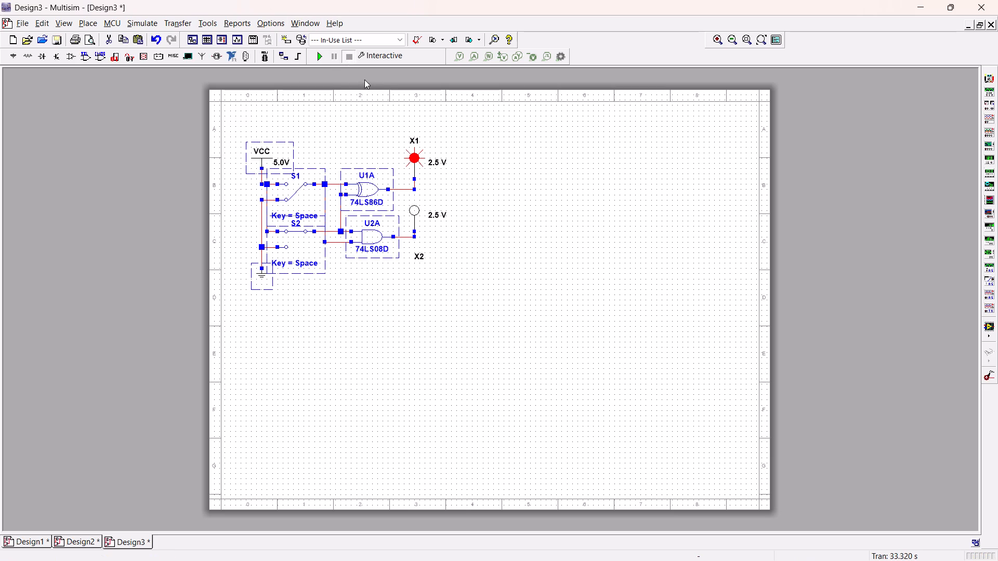
click(458, 200)
Duplicate the VCC source, ground, both switches and both gates with their wiring beside the original circuit, leaving out the probes.
drag(242, 141, 243, 143)
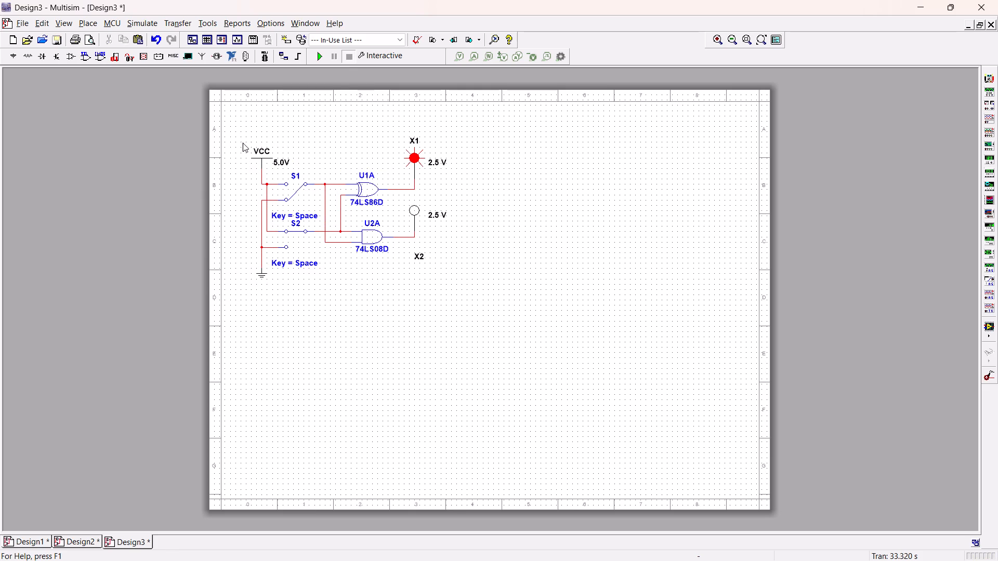
drag(243, 143, 365, 295)
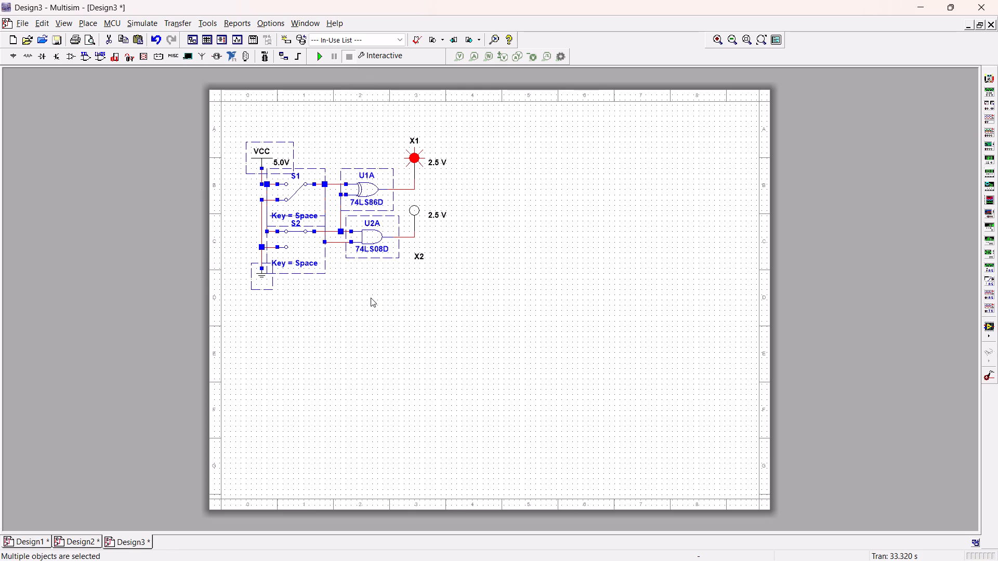
key(ctrl+c)
key(ctrl+v)
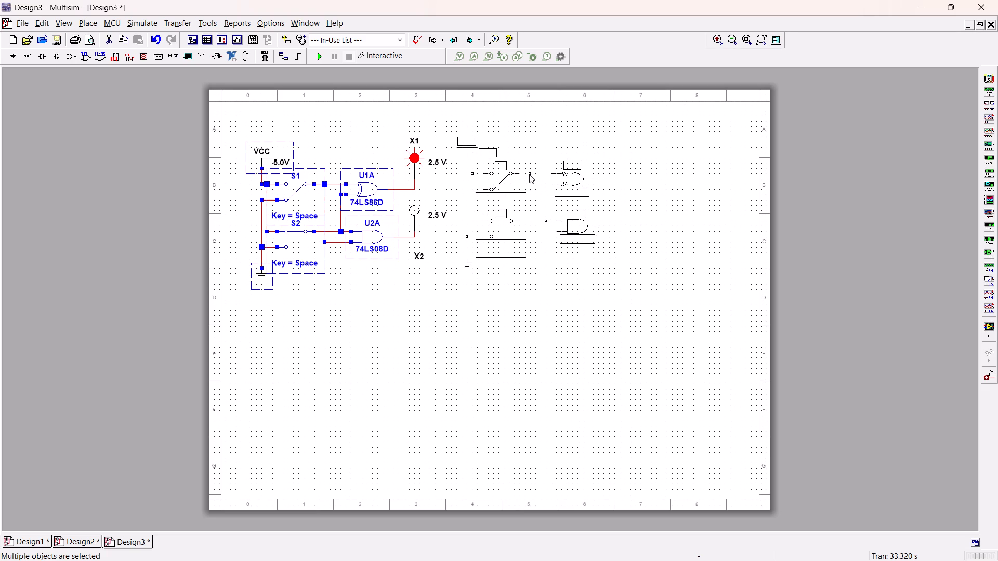
click(529, 174)
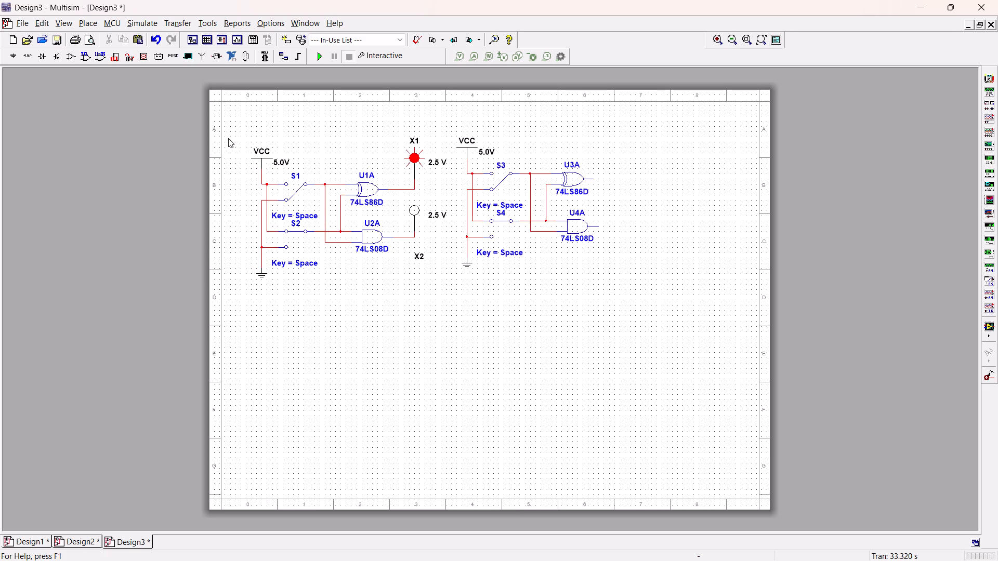
Shift the entire original circuit, including probes X1 and X2, four nudges left toward the sheet's edge.
drag(228, 138, 440, 275)
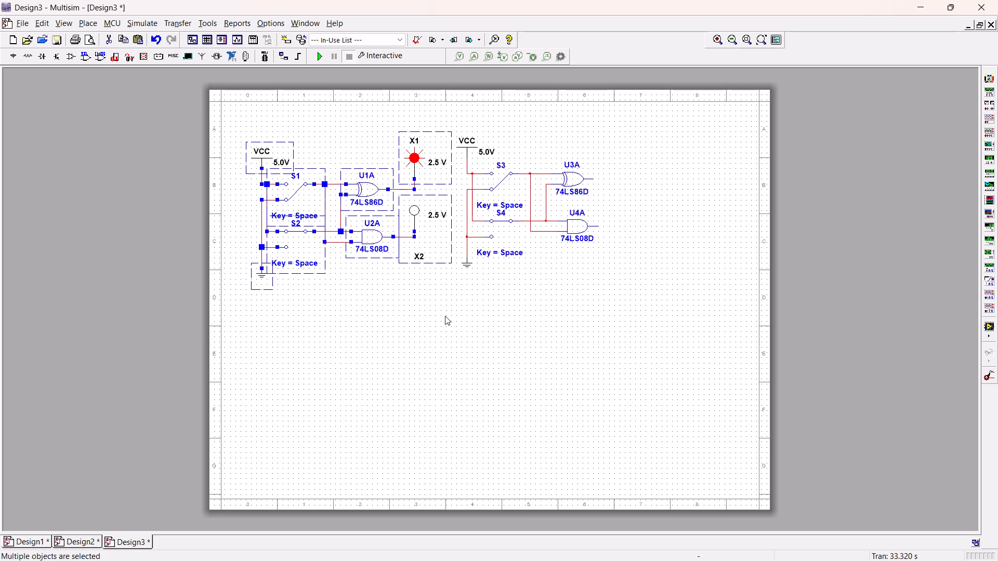
key(Left)
key(Left)
key(Left)
key(Left)
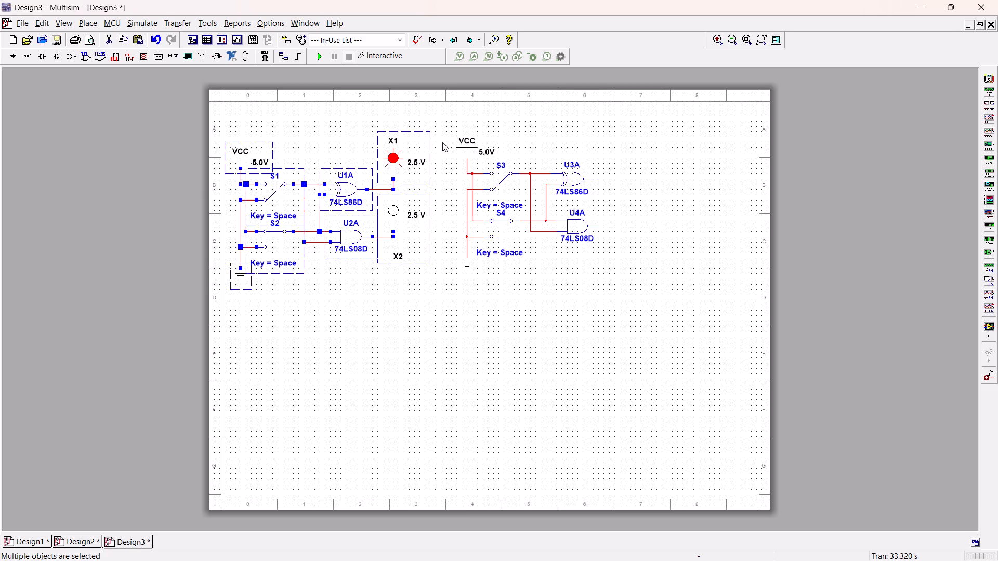
Shift the duplicated circuit with S3, S4, U3A and U4A five nudges left toward the original circuit.
drag(442, 138, 621, 289)
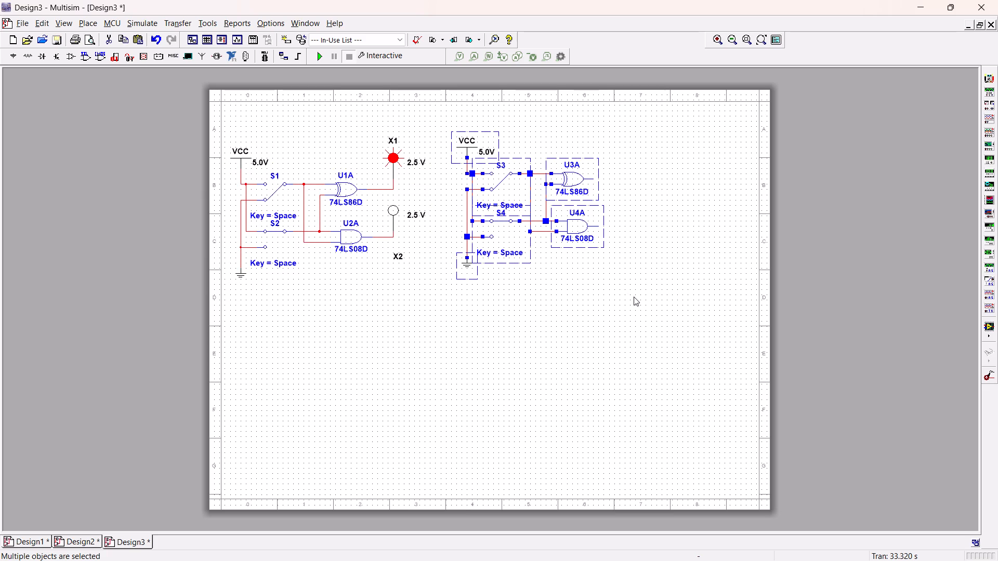
key(Left)
key(Left)
key(Left)
key(Left)
key(Left)
drag(556, 296, 543, 307)
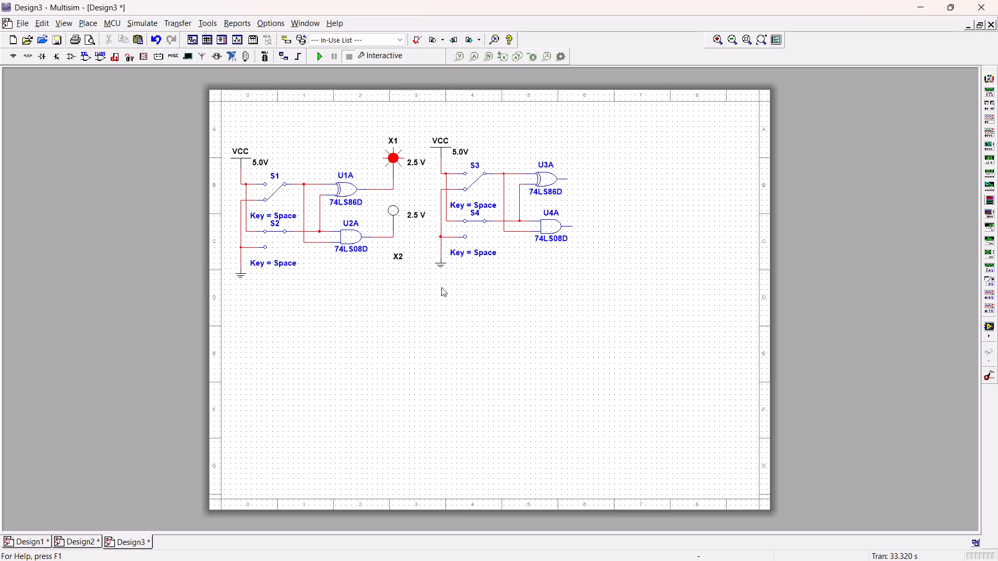
Move the duplicated circuit's ground symbol well down its wire to make room for a switch below S4.
drag(438, 265, 442, 353)
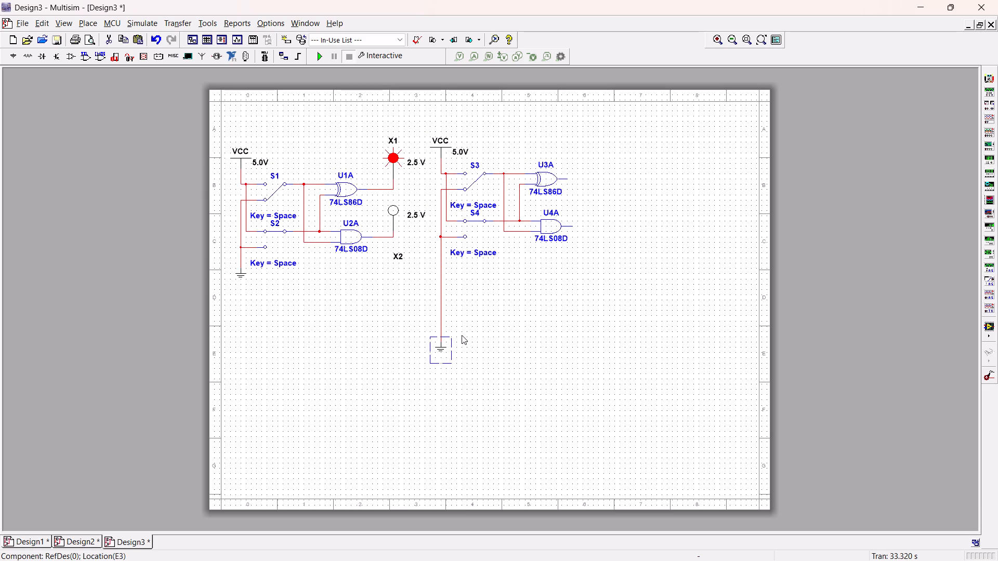
click(539, 285)
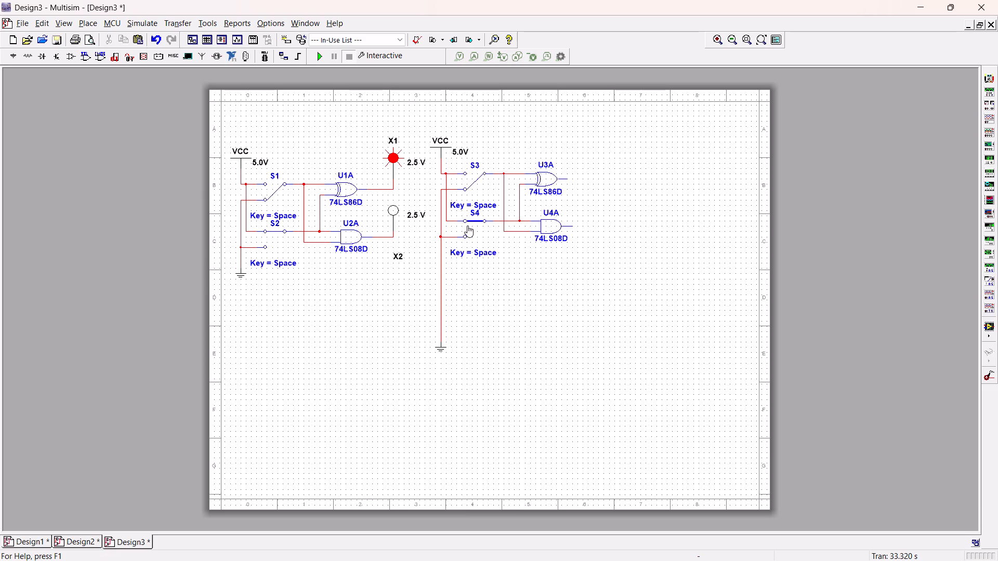
Duplicate switch S4 and place the copy directly below it, above the ground symbol.
click(478, 234)
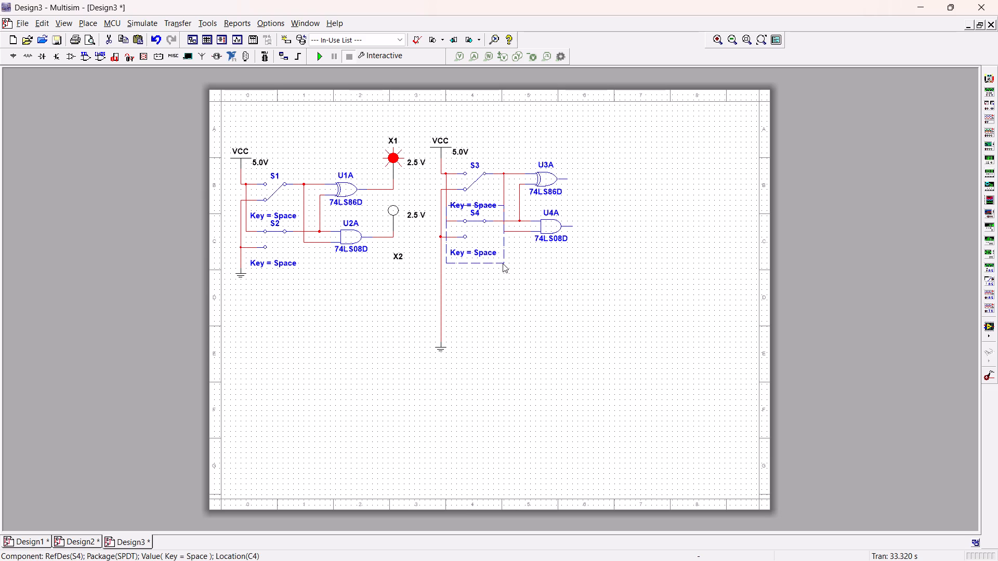
key(ctrl+c)
key(ctrl+v)
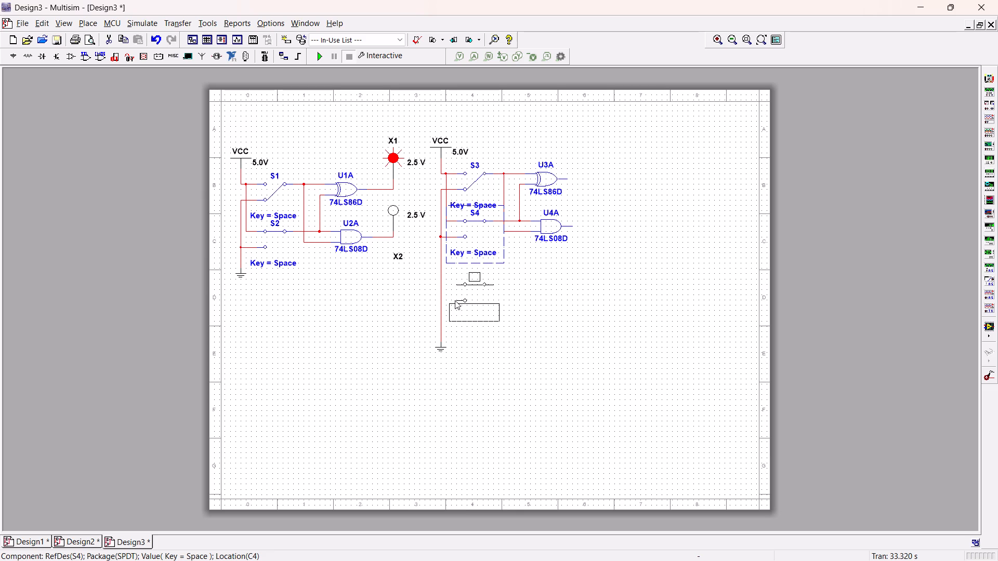
click(455, 300)
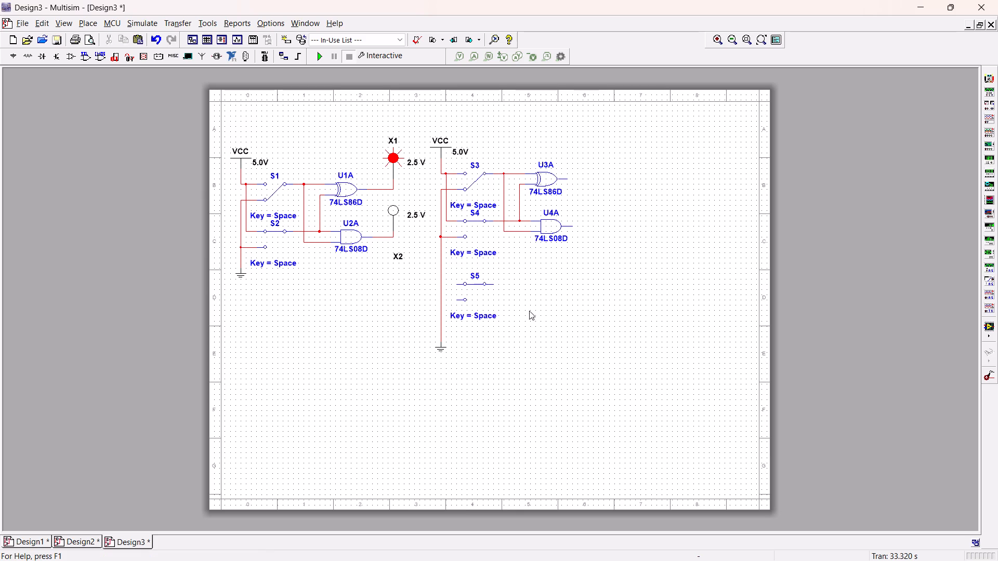
Wire S5's lower contact to the ground line and its upper contact to S4's VCC wire.
click(458, 298)
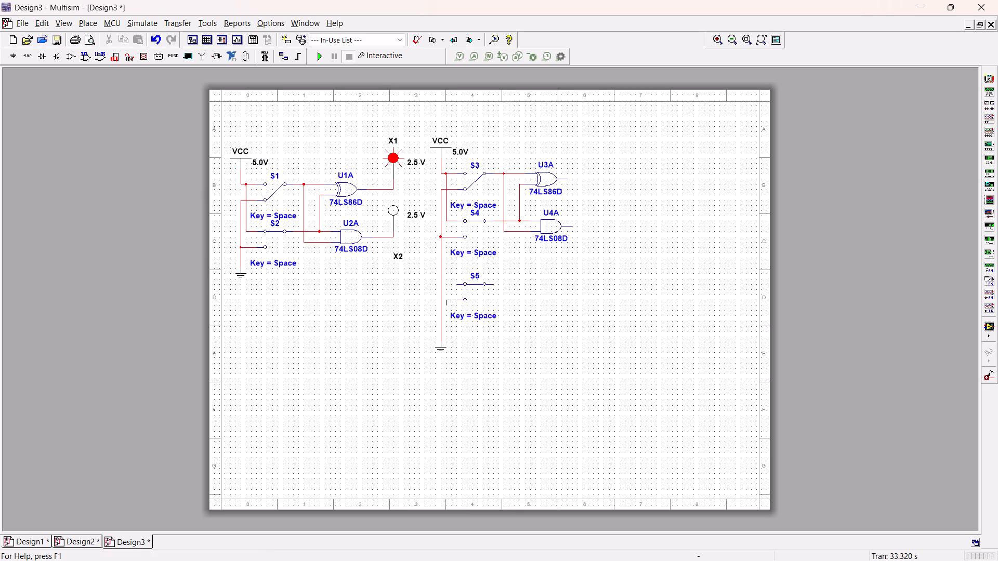
click(440, 301)
click(456, 284)
click(451, 222)
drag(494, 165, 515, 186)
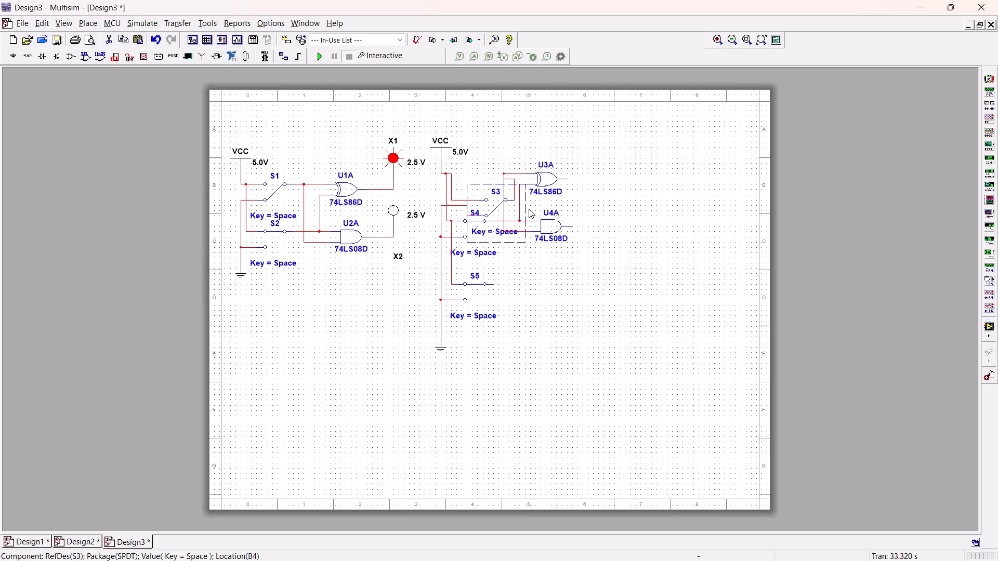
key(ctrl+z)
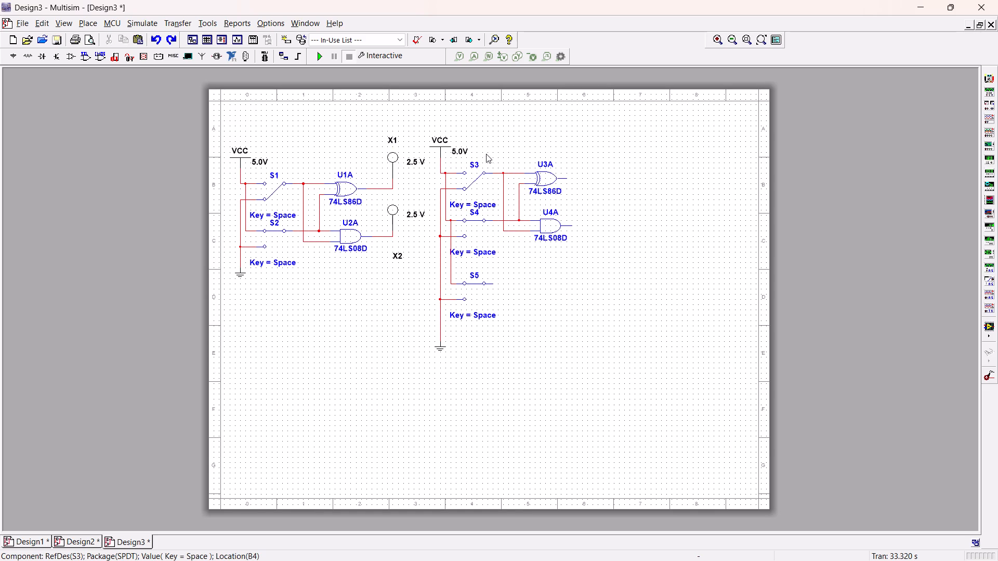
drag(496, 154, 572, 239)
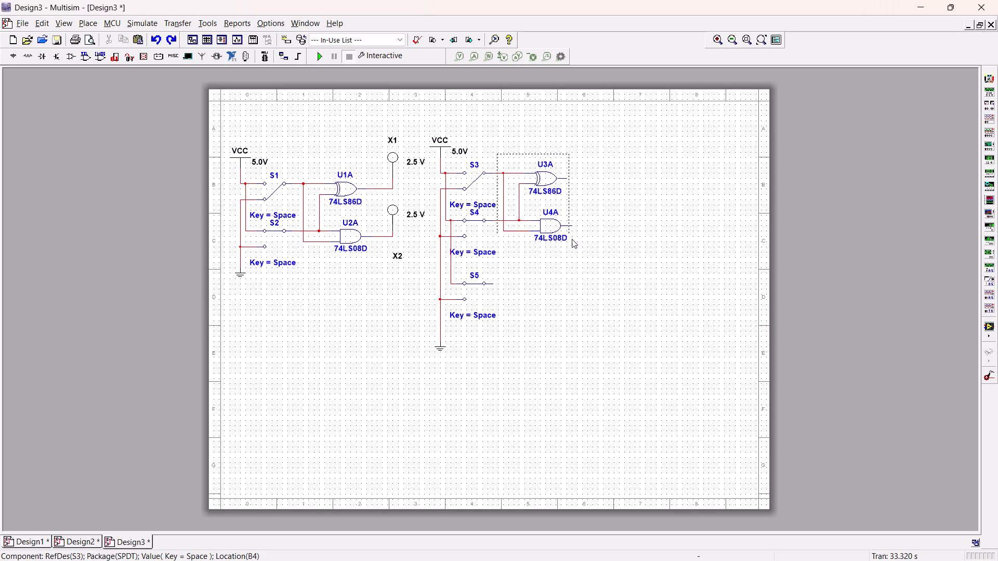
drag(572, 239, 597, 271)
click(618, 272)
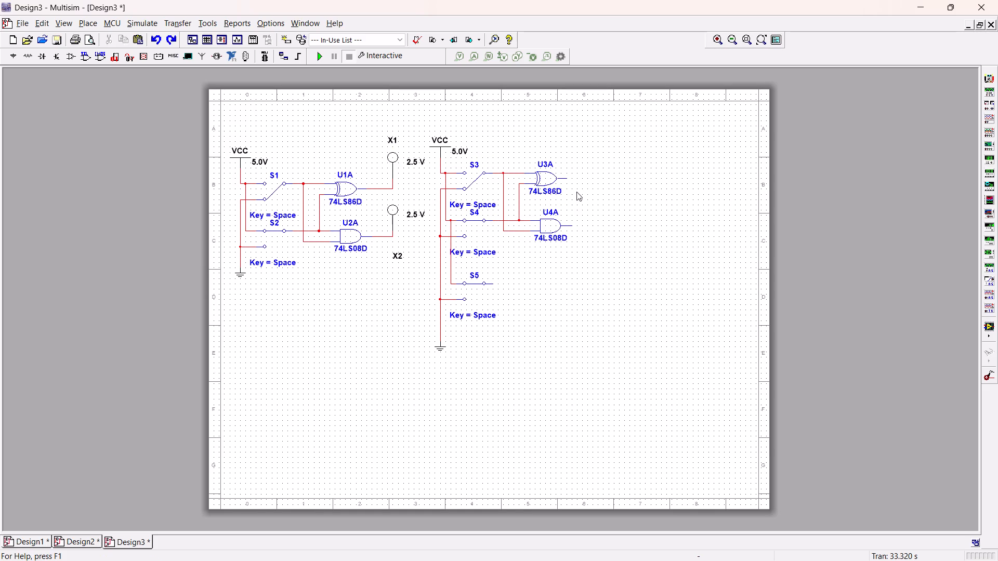
Duplicate the XOR gate U3A and AND gate U4A, placing the copies to their right.
drag(534, 155, 587, 261)
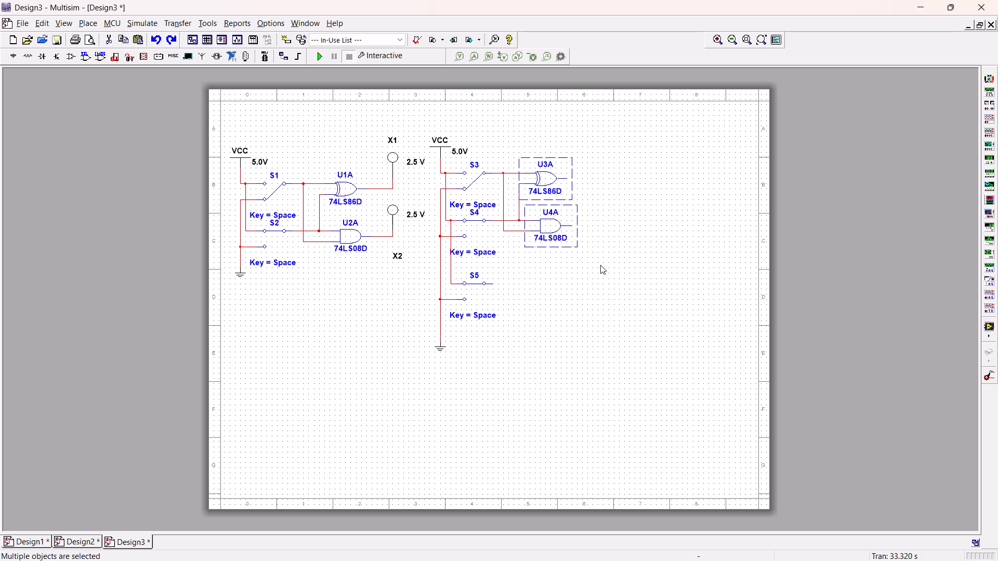
key(ctrl+c)
key(ctrl+v)
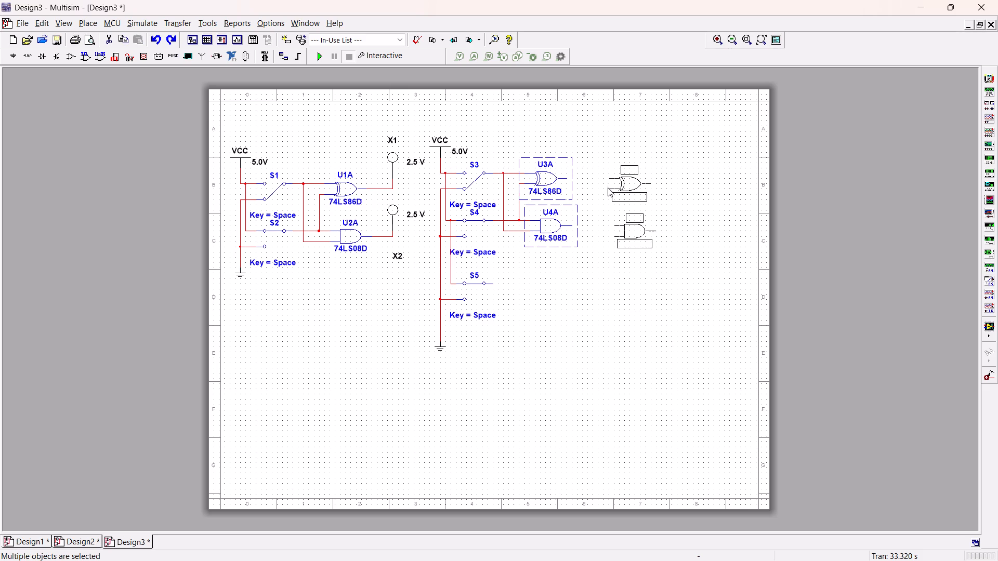
click(608, 188)
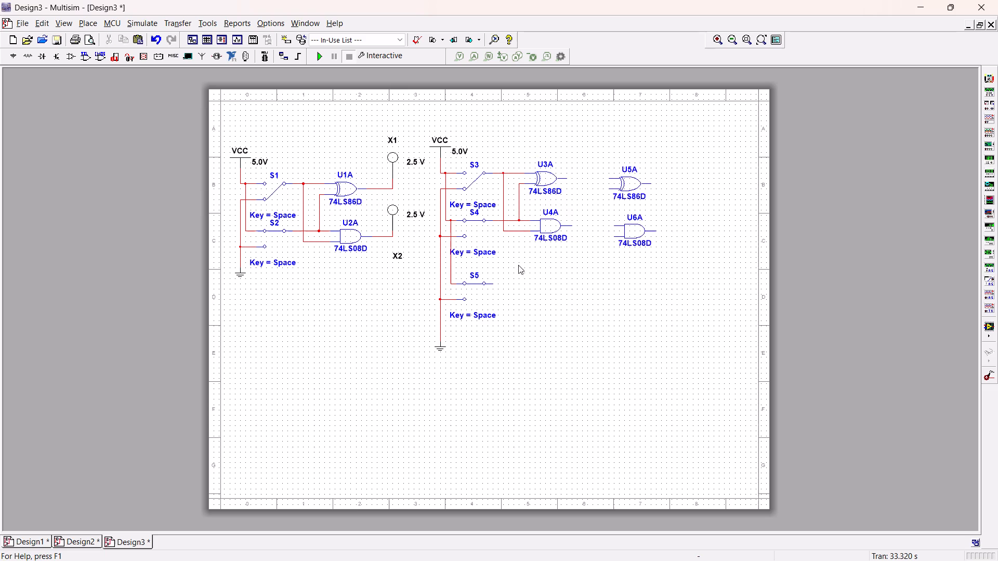
Wire U3A's output to U5A's upper input and S5's output to U5A's lower input.
click(566, 180)
click(610, 179)
click(492, 283)
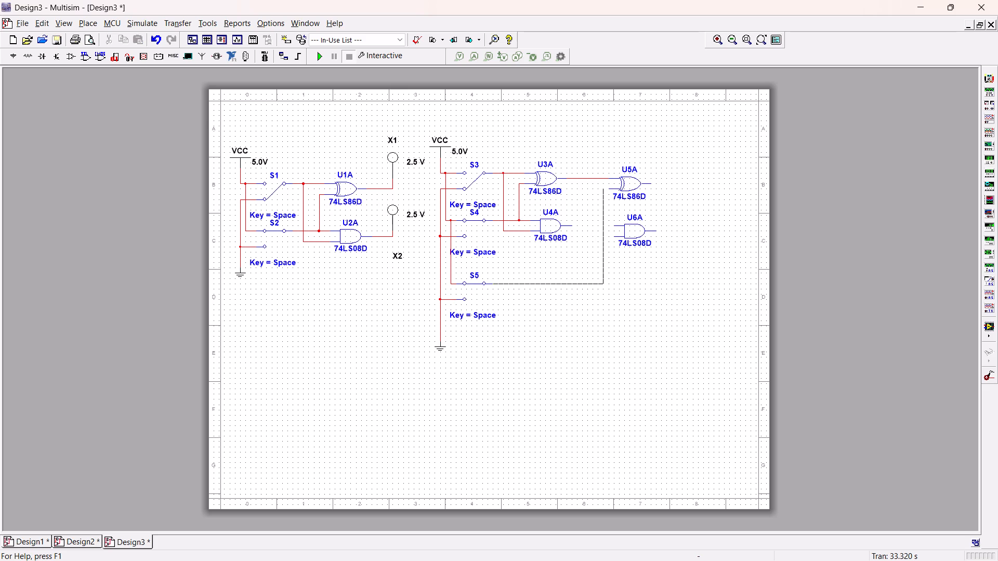
click(608, 189)
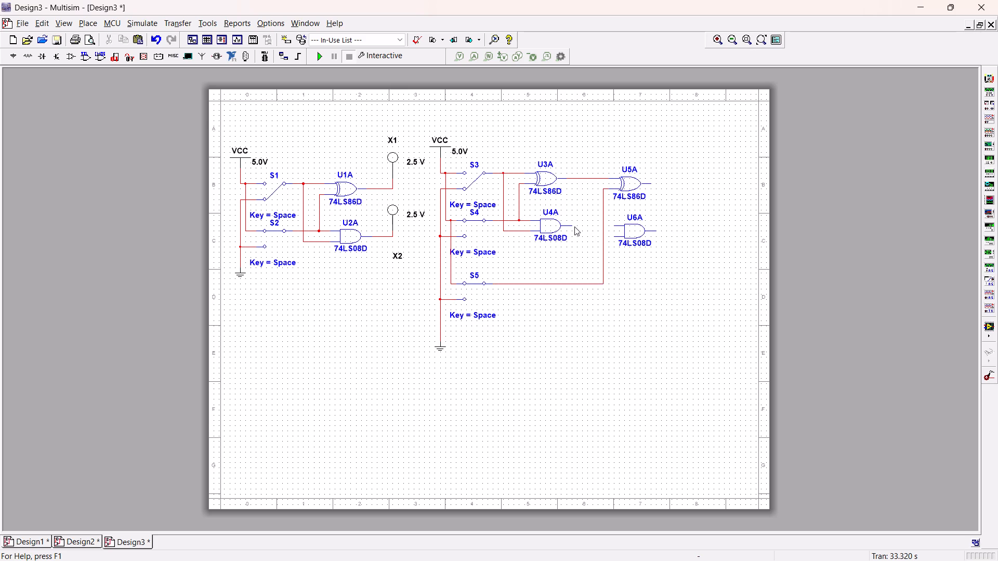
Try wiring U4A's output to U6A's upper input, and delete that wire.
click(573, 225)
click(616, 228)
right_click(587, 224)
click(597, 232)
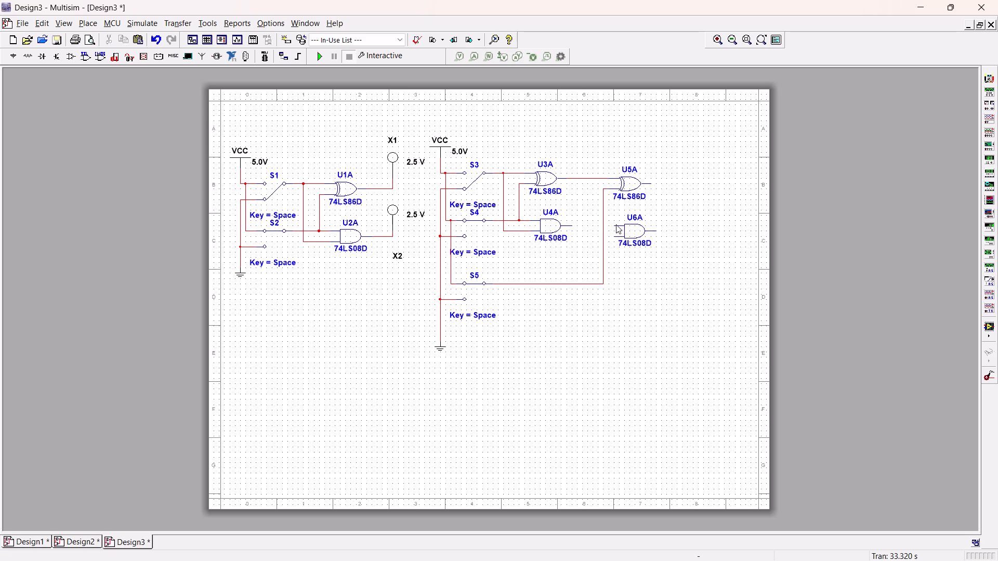
Wire U6A's upper input to the wire between U3A's output and U5A.
click(614, 225)
click(588, 178)
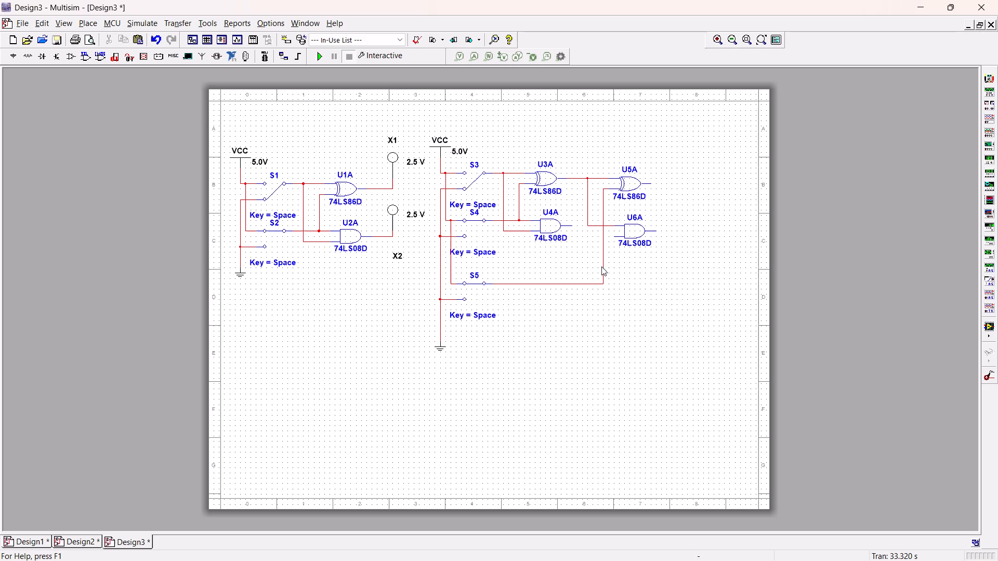
Wire U6A's lower input to the wire running from S5 to U5A's lower input.
click(613, 235)
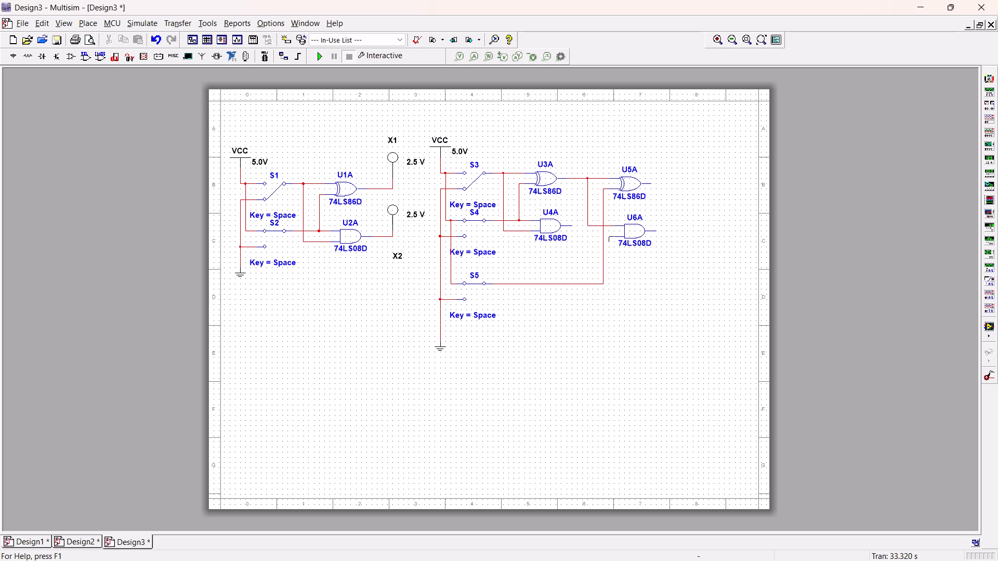
click(603, 237)
Place one 74LS32D OR gate from the TTL 74LS family to the lower right of U6A.
click(16, 57)
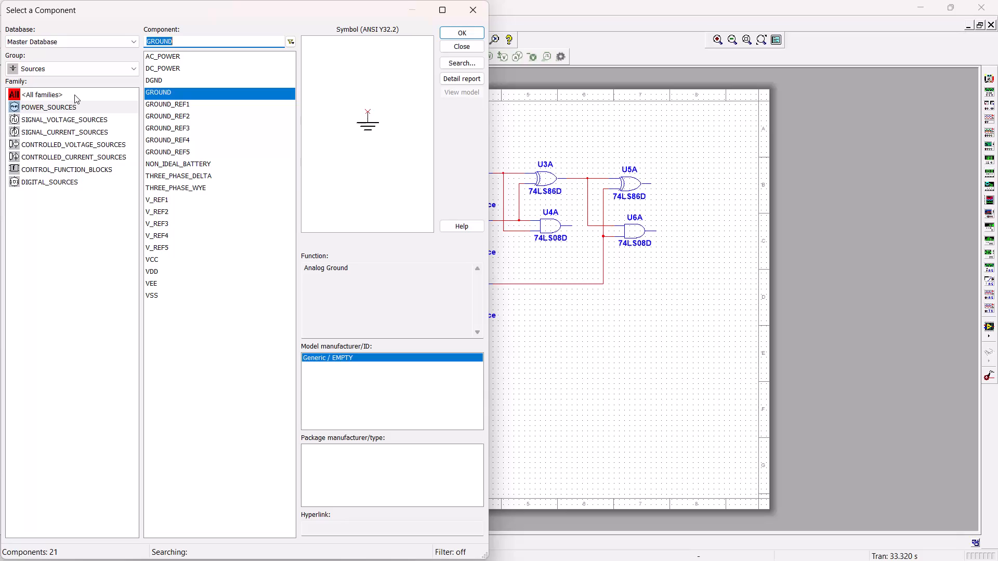
click(100, 72)
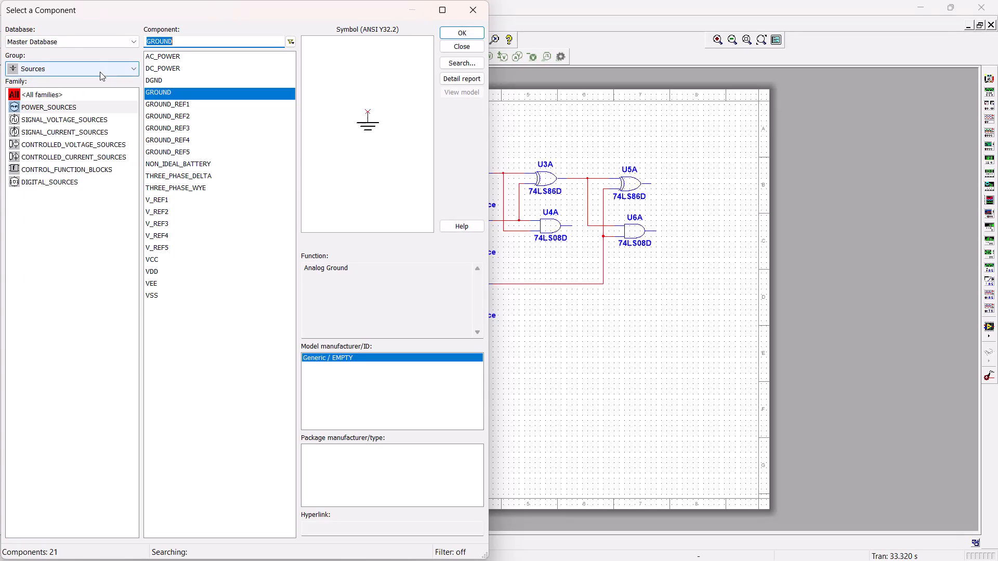
click(78, 156)
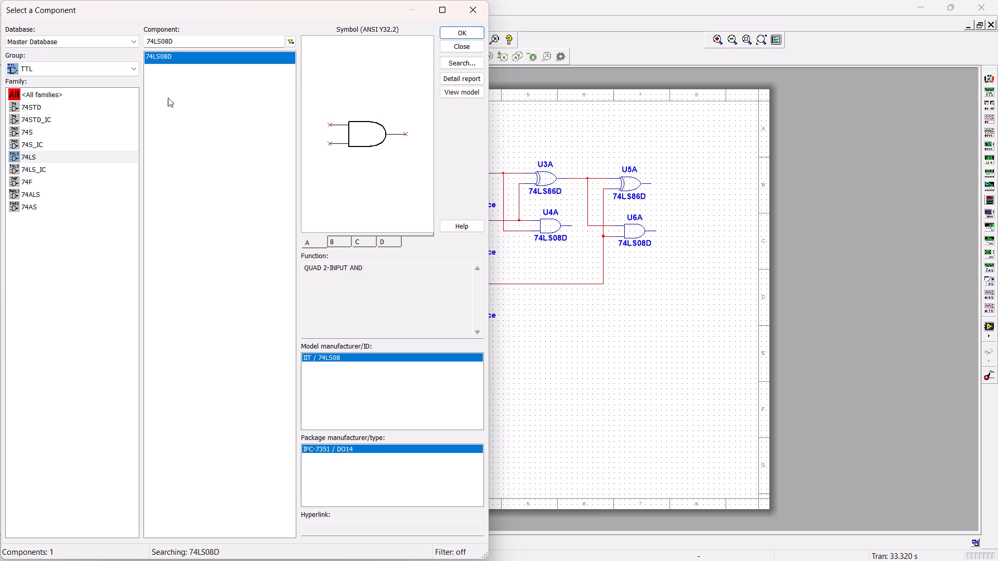
click(169, 40)
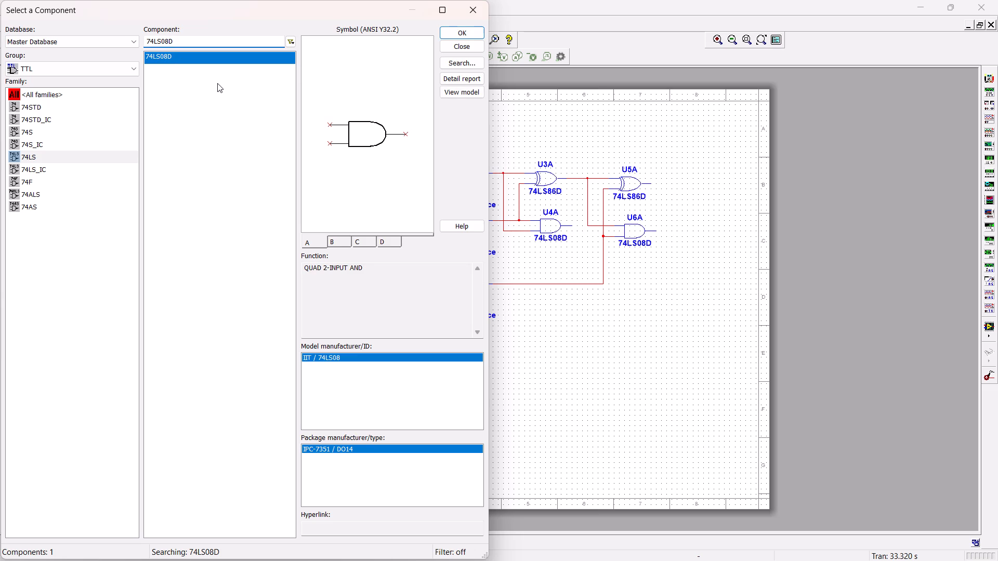
key(BackSpace)
key(BackSpace)
text(32)
click(474, 28)
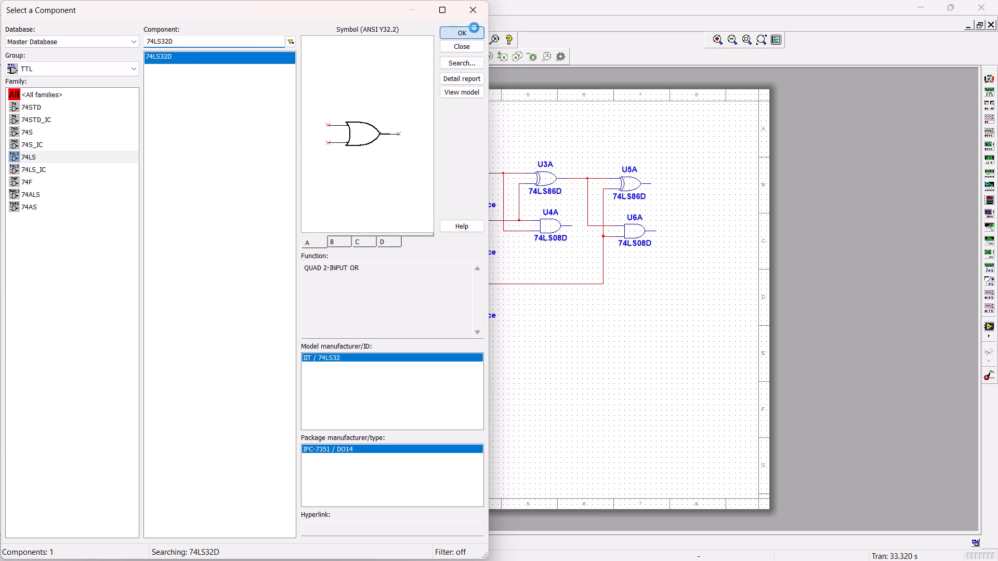
drag(497, 58, 503, 63)
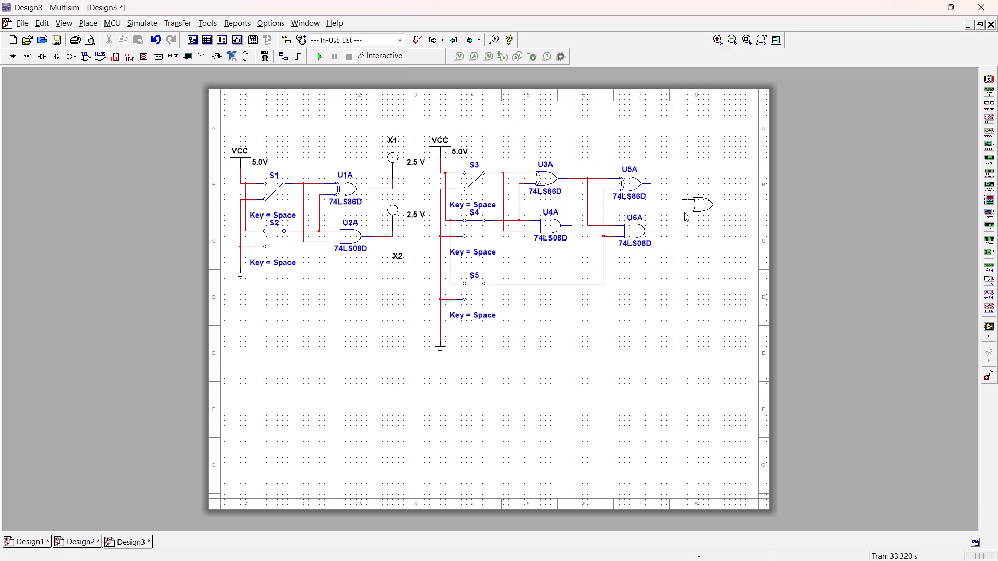
click(669, 272)
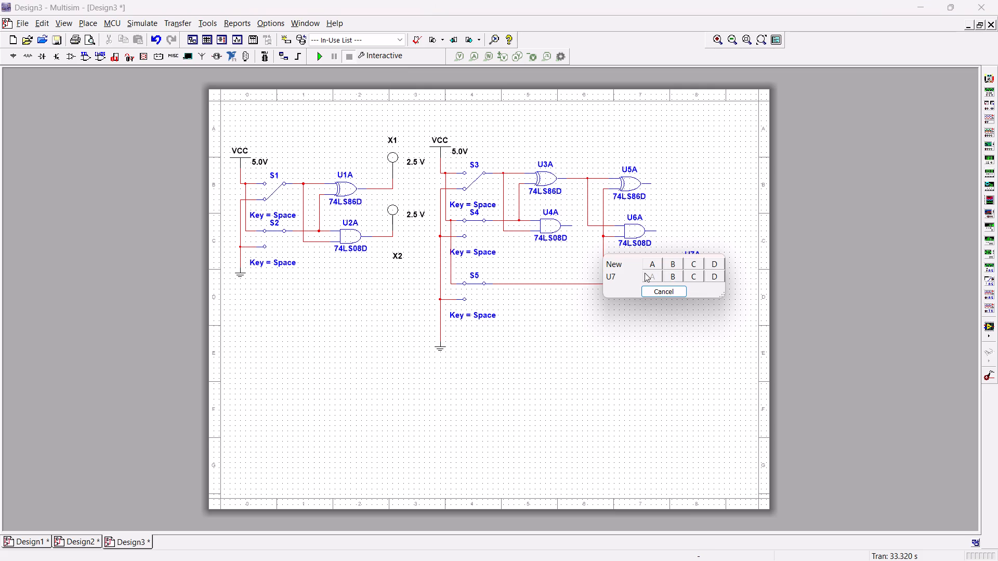
click(661, 292)
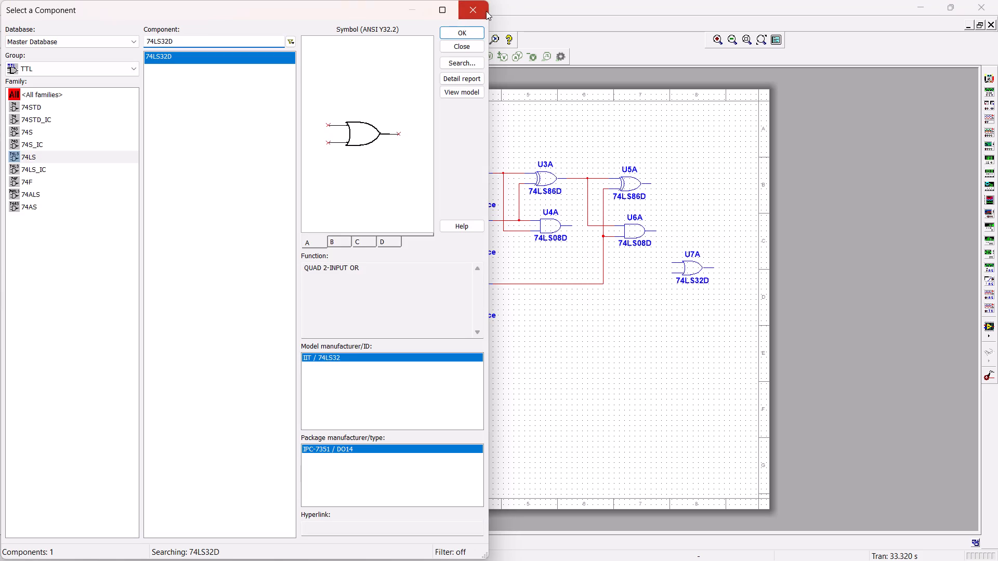
click(486, 11)
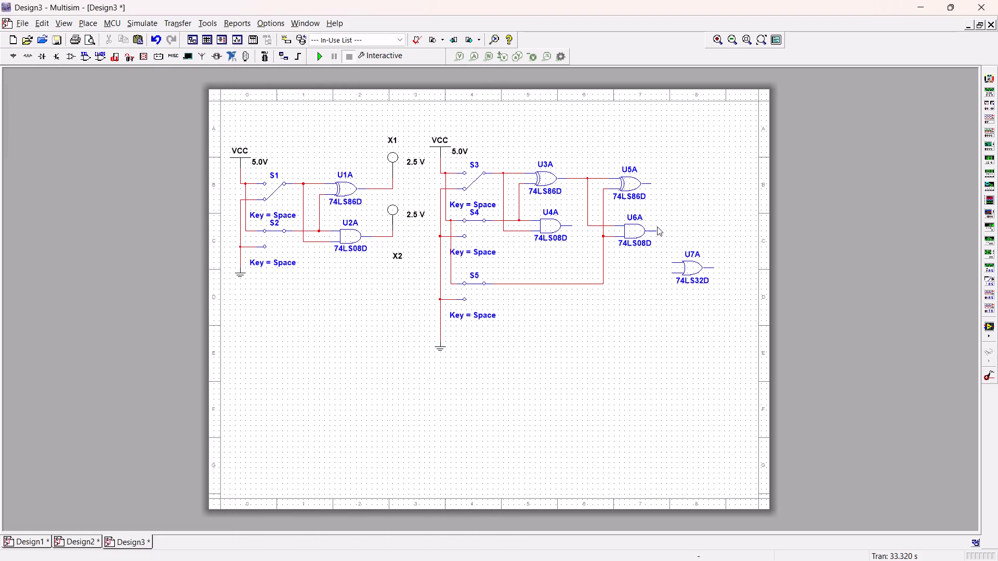
Wire U6A's output to U7A's upper input and U4A's output to U7A's lower input.
click(658, 231)
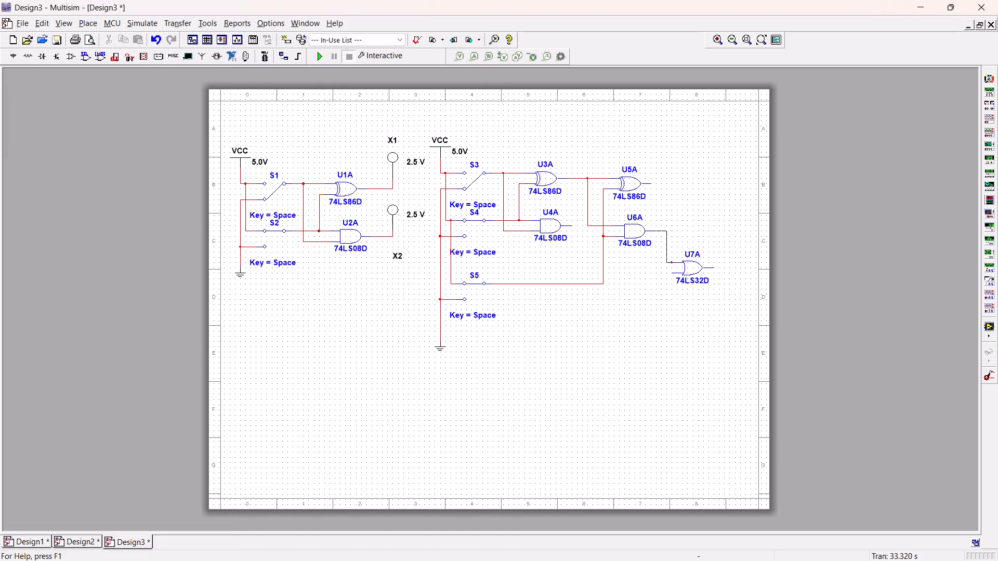
click(670, 262)
click(572, 226)
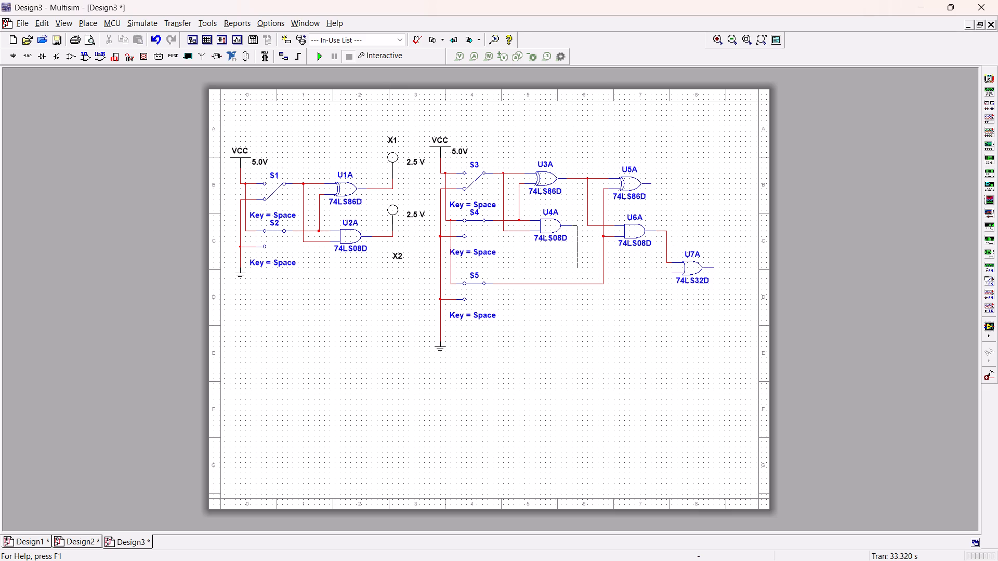
click(672, 273)
Copy probe X1 and paste two copies, one right of U5A and one above U7A's output.
drag(373, 141, 381, 157)
drag(367, 128, 369, 134)
drag(369, 134, 399, 195)
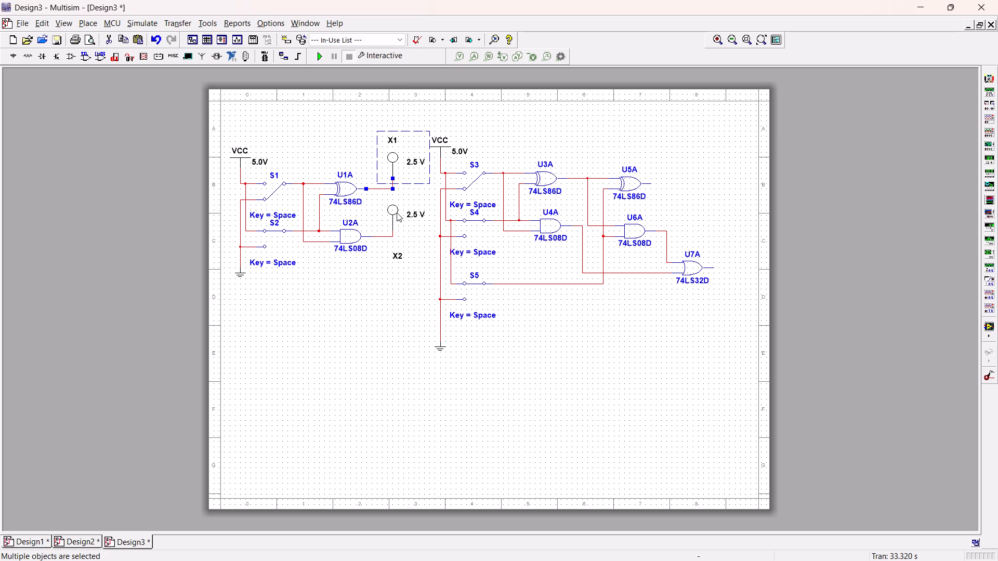
key(ctrl+c)
key(ctrl+v)
click(690, 183)
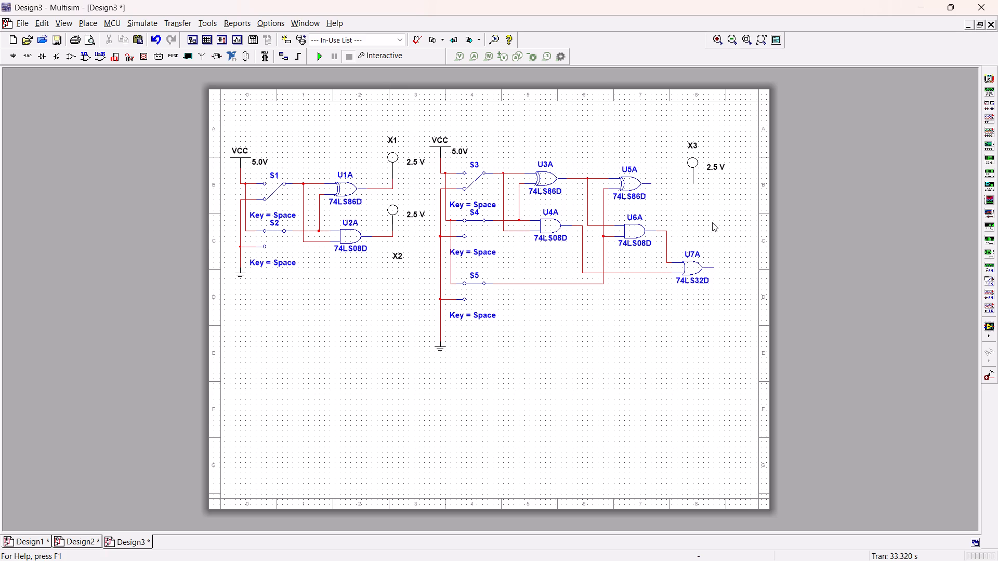
key(ctrl+v)
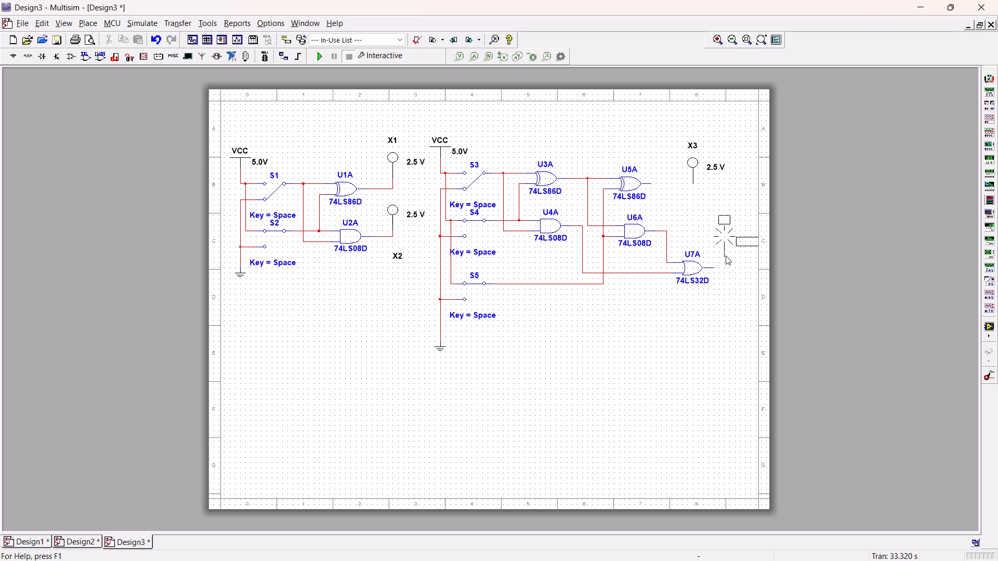
click(726, 256)
Wire probe X3 to U5A's output and probe X4 to U7A's output.
click(691, 184)
click(649, 182)
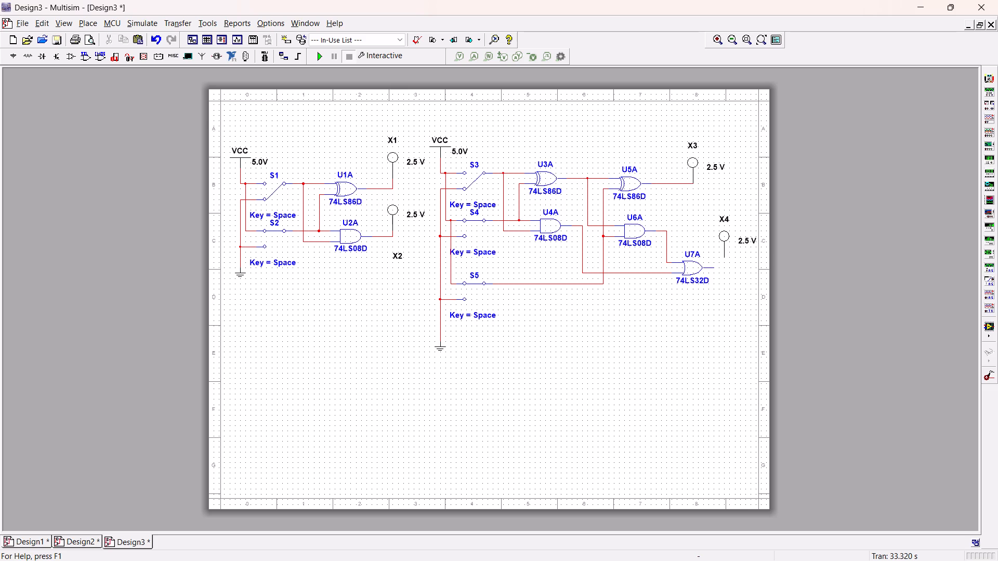
click(723, 258)
click(714, 267)
Start the interactive simulation and close the Spreadsheet View.
click(318, 56)
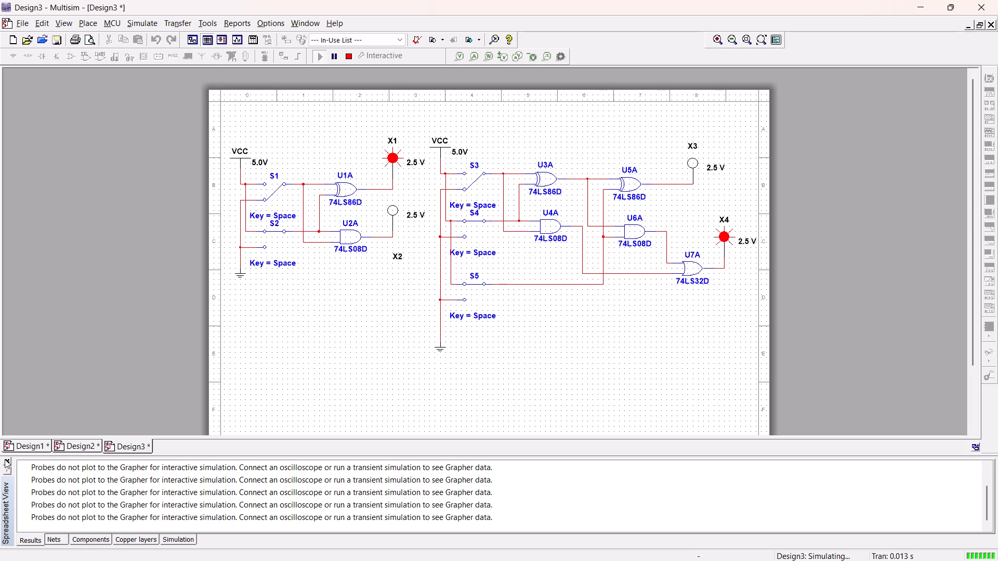
click(5, 459)
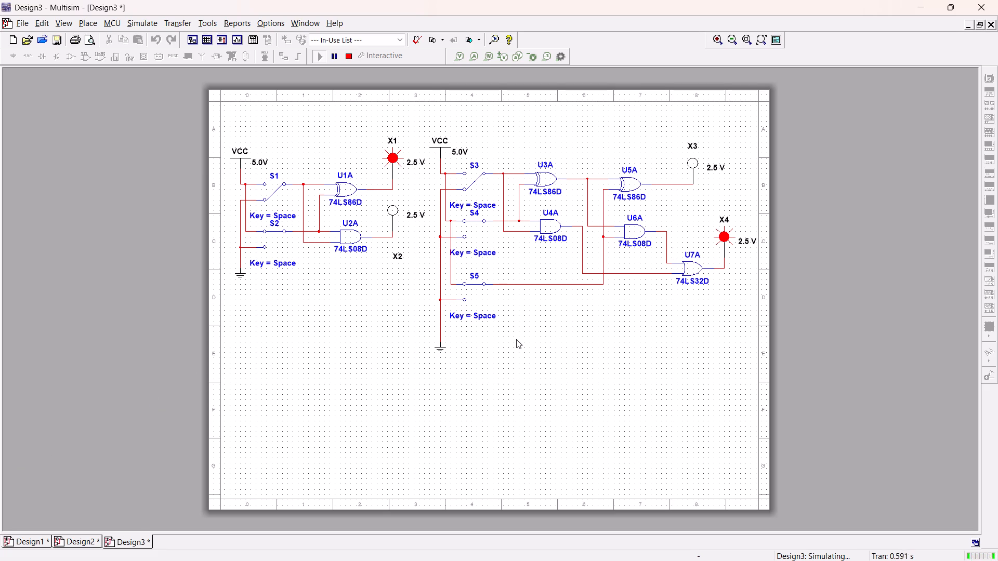
Test the full adder by switching S3 to VCC, S4 and S5 to ground, and finally S3 to ground.
click(472, 186)
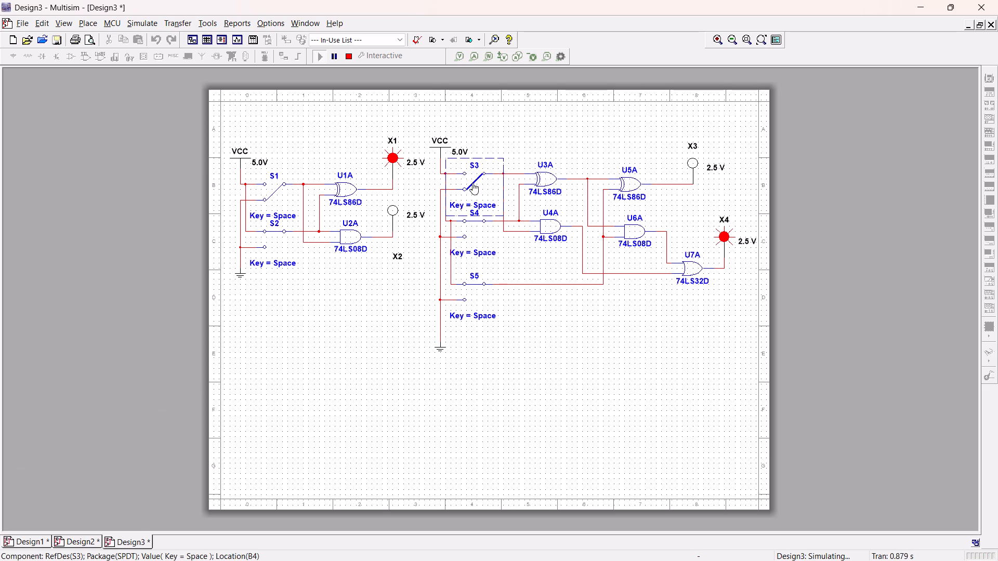
click(472, 183)
click(559, 127)
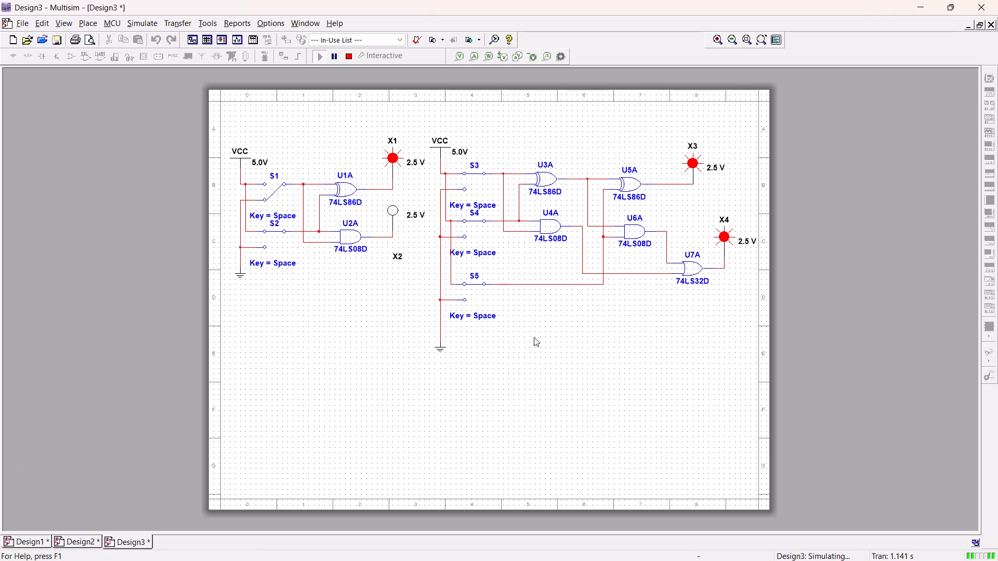
click(470, 222)
click(466, 286)
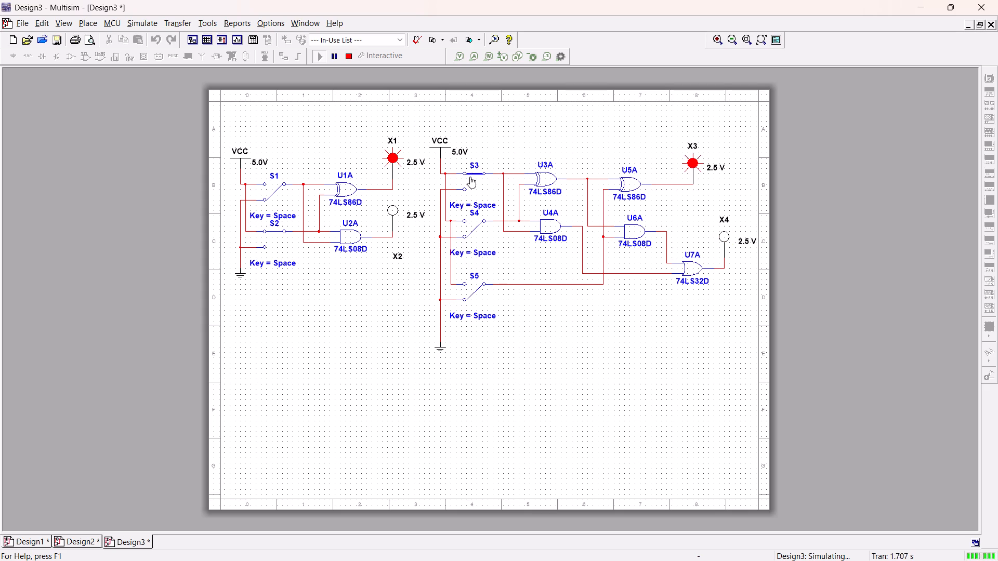
click(470, 177)
Switch S4, S5 and S3 to VCC in turn to test the adder with all three inputs high.
click(472, 229)
click(472, 296)
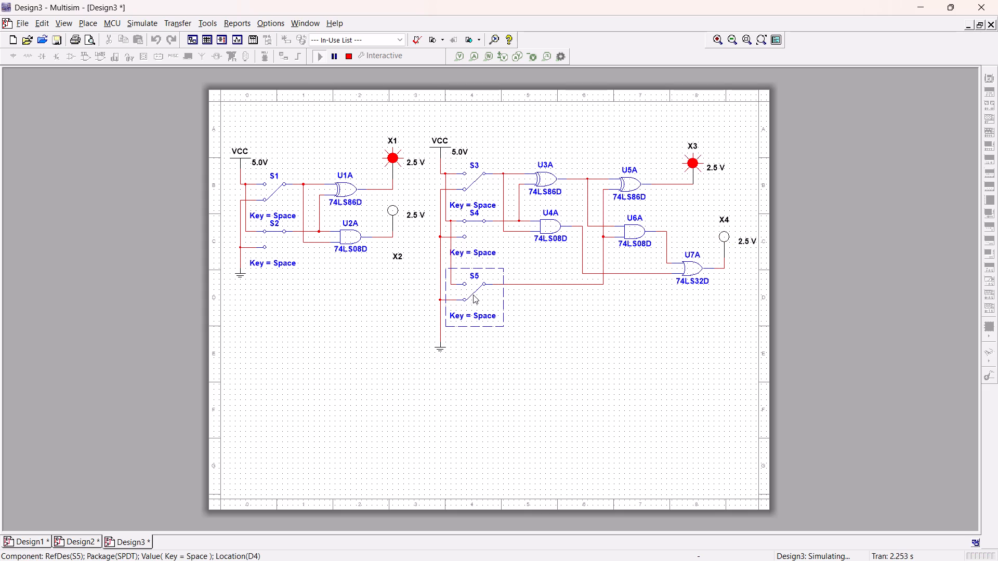
click(472, 294)
click(474, 181)
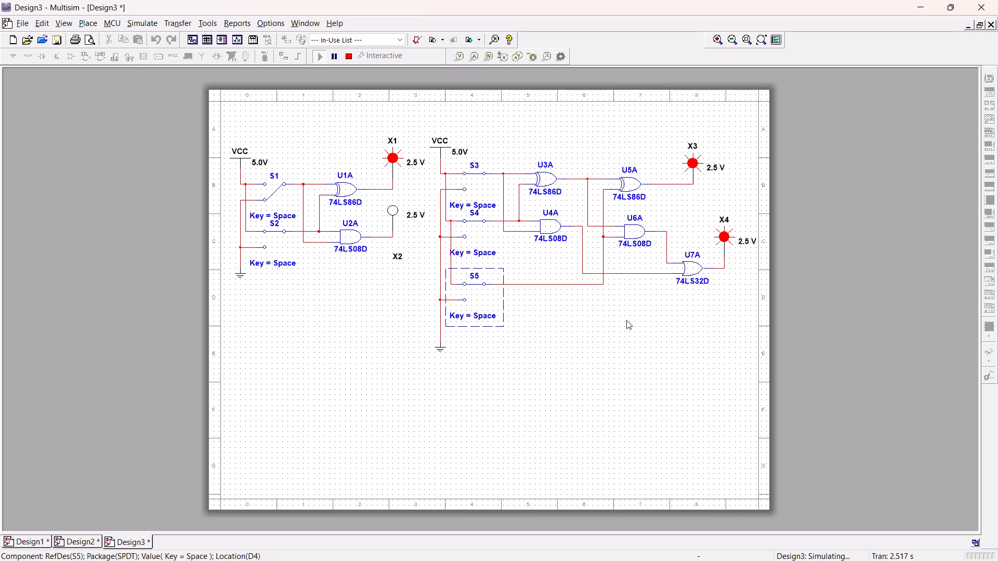
click(651, 398)
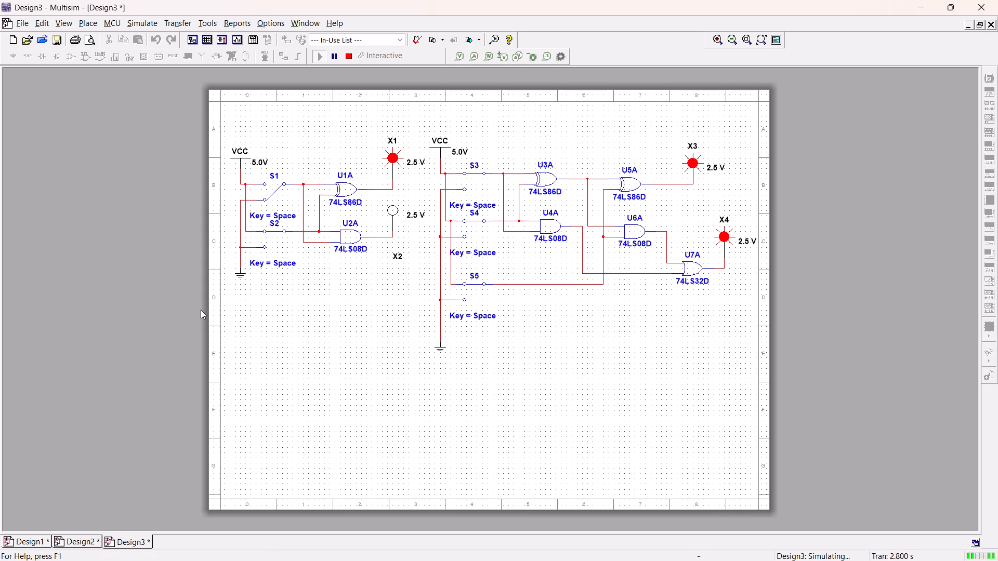